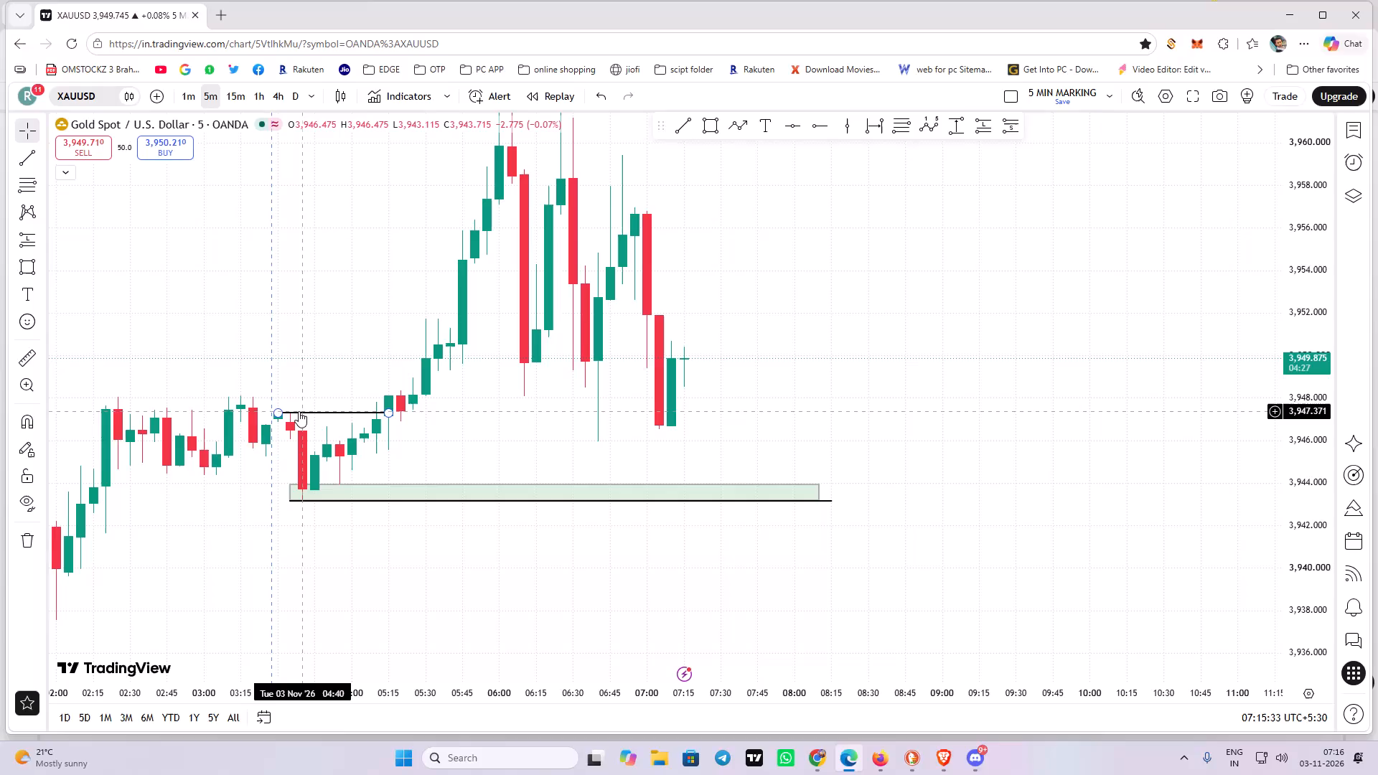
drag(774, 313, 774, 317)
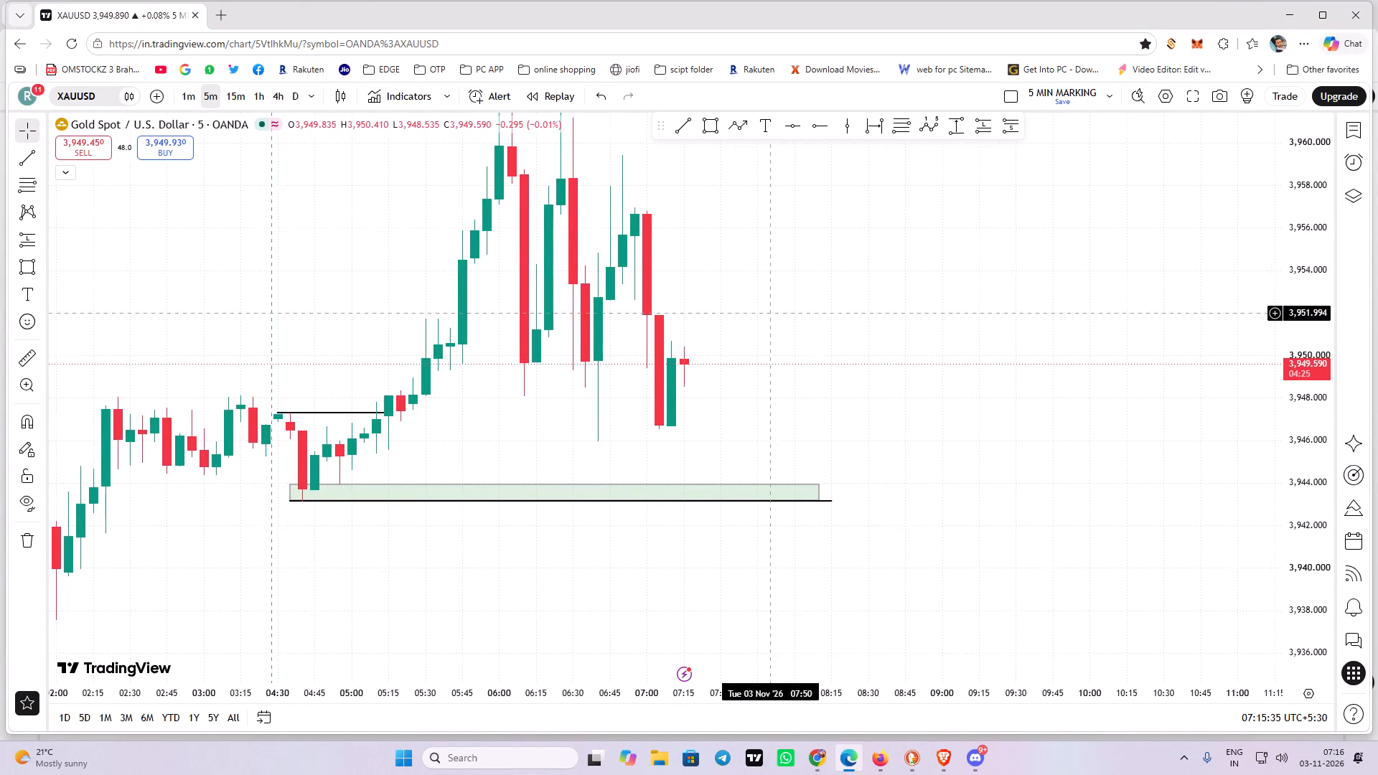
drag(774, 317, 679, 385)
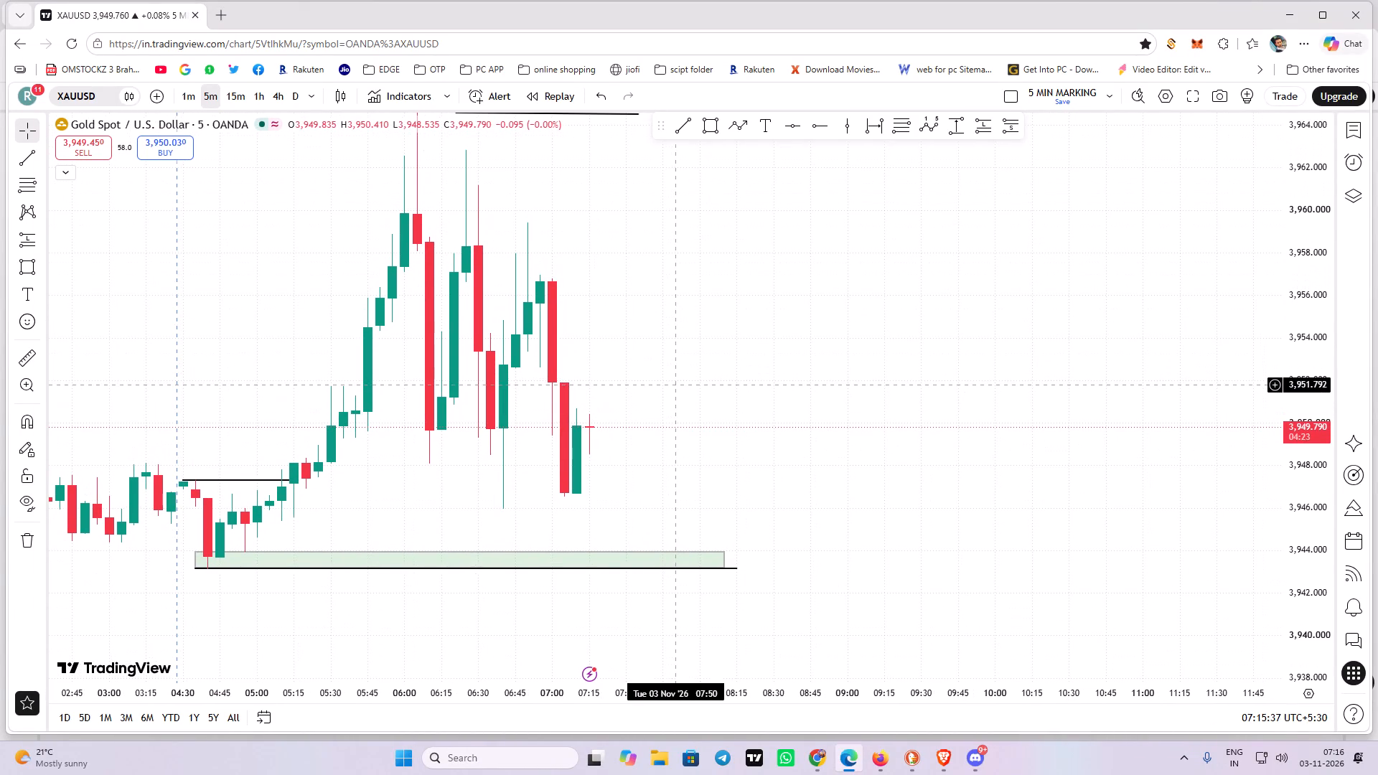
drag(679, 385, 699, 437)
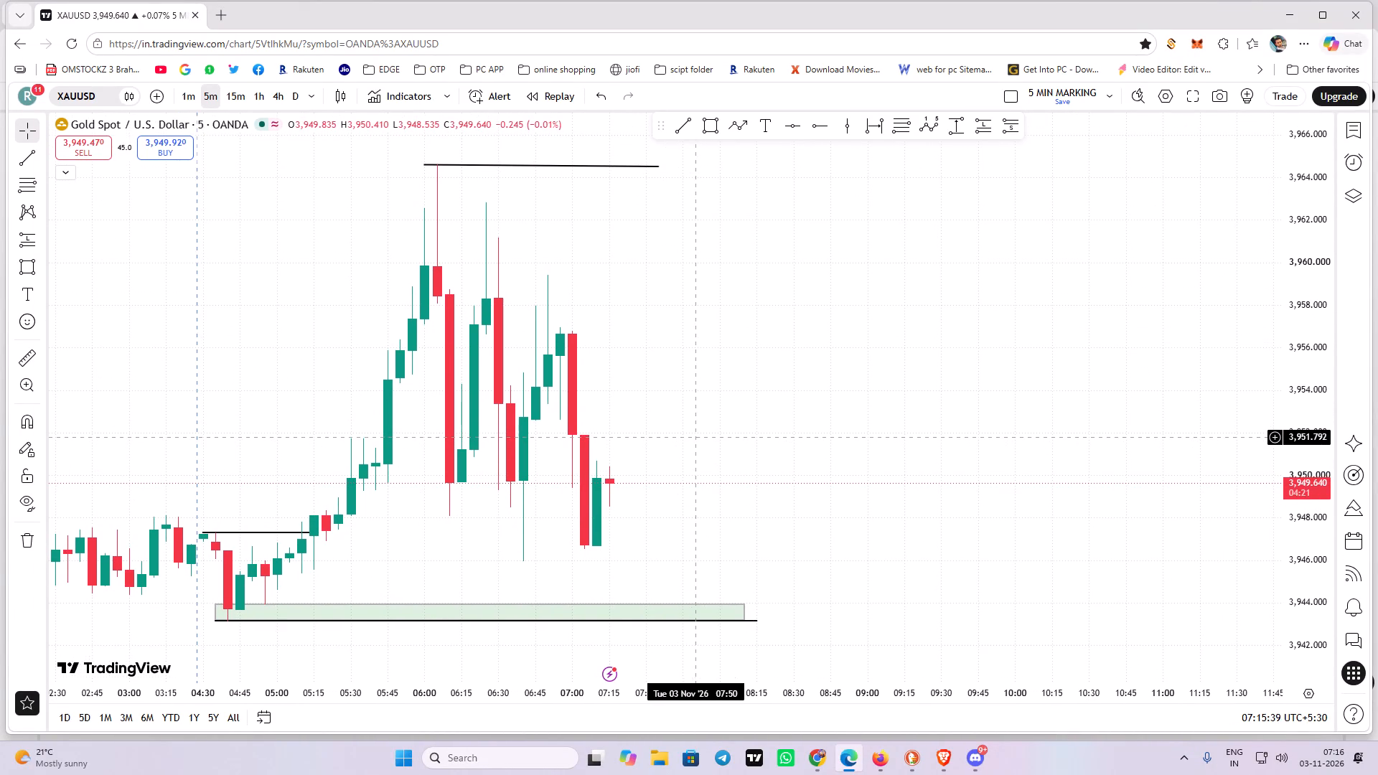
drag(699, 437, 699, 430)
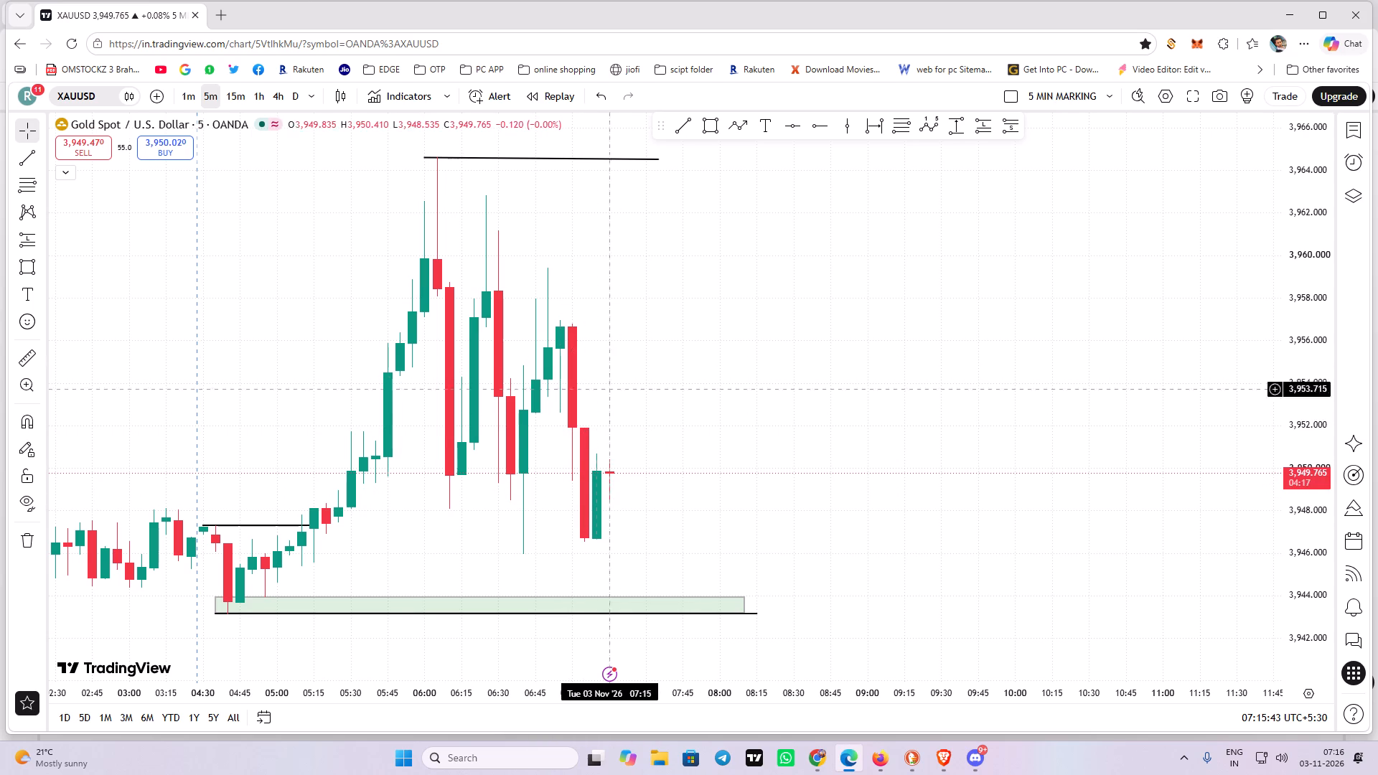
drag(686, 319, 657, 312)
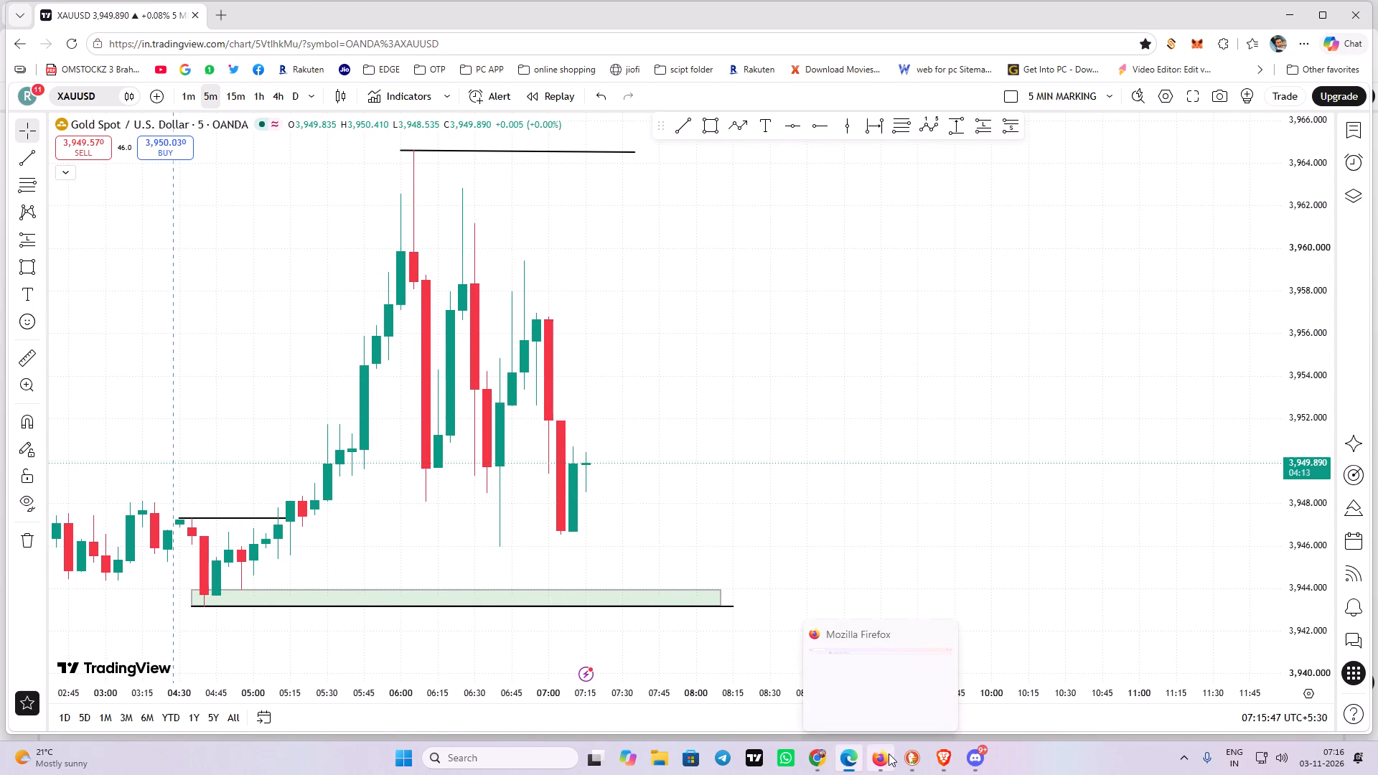
Switch to Firefox and maximize its window with the XAUUSD chart.
click(889, 753)
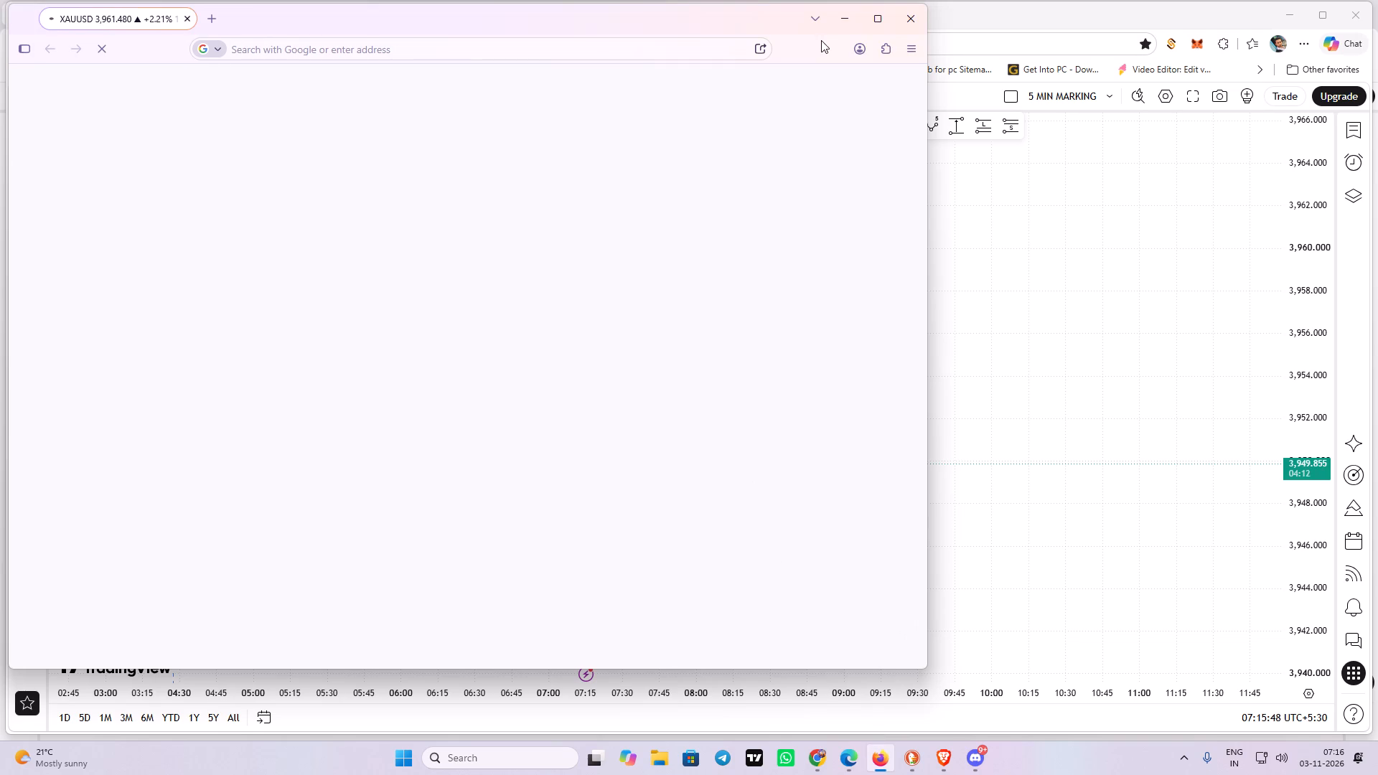
click(876, 17)
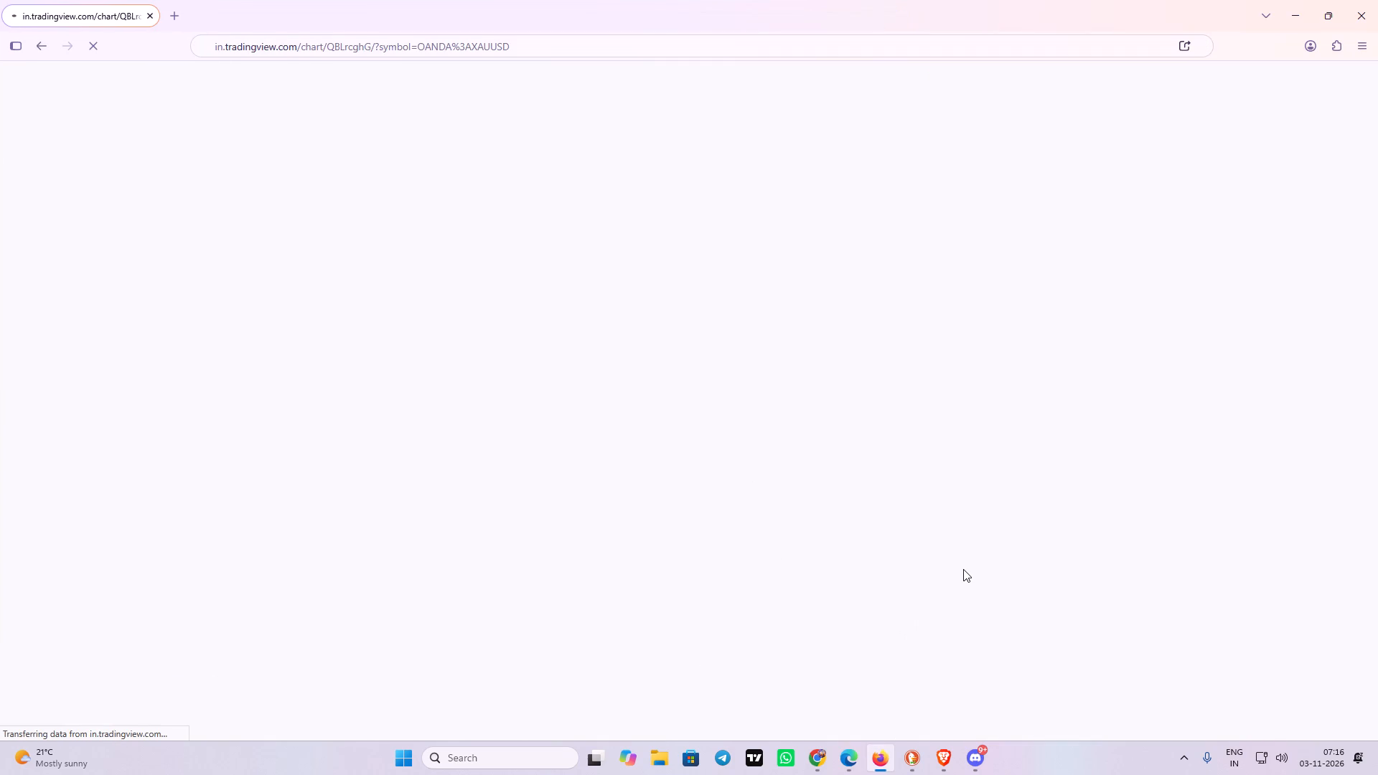
Switch to DuckDuckGo and maximize the window with the hourly XAUUSD chart.
click(915, 762)
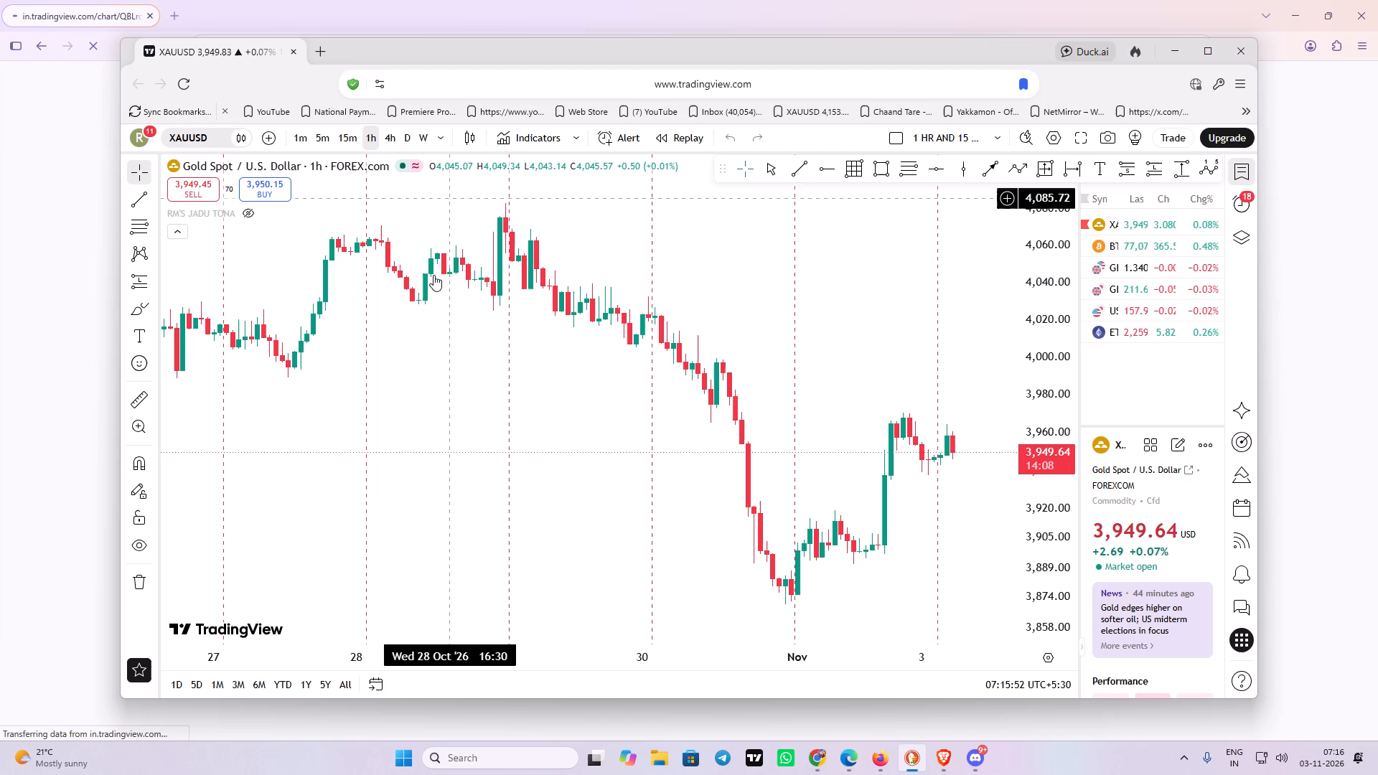
click(1209, 55)
Examine the hourly XAUUSD price action from late October through 3 November.
drag(907, 341, 641, 332)
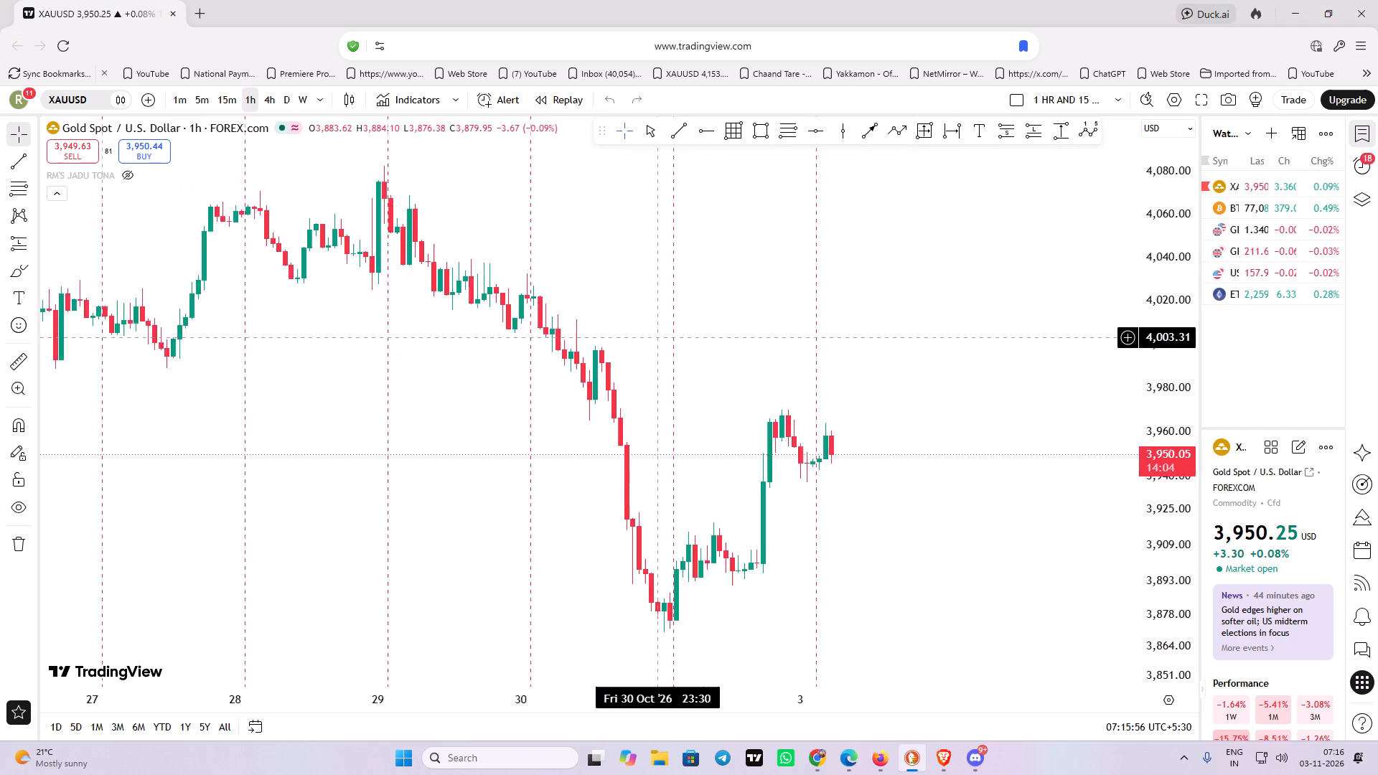
drag(641, 332, 878, 356)
scroll(883, 347, down, 2)
click(927, 351)
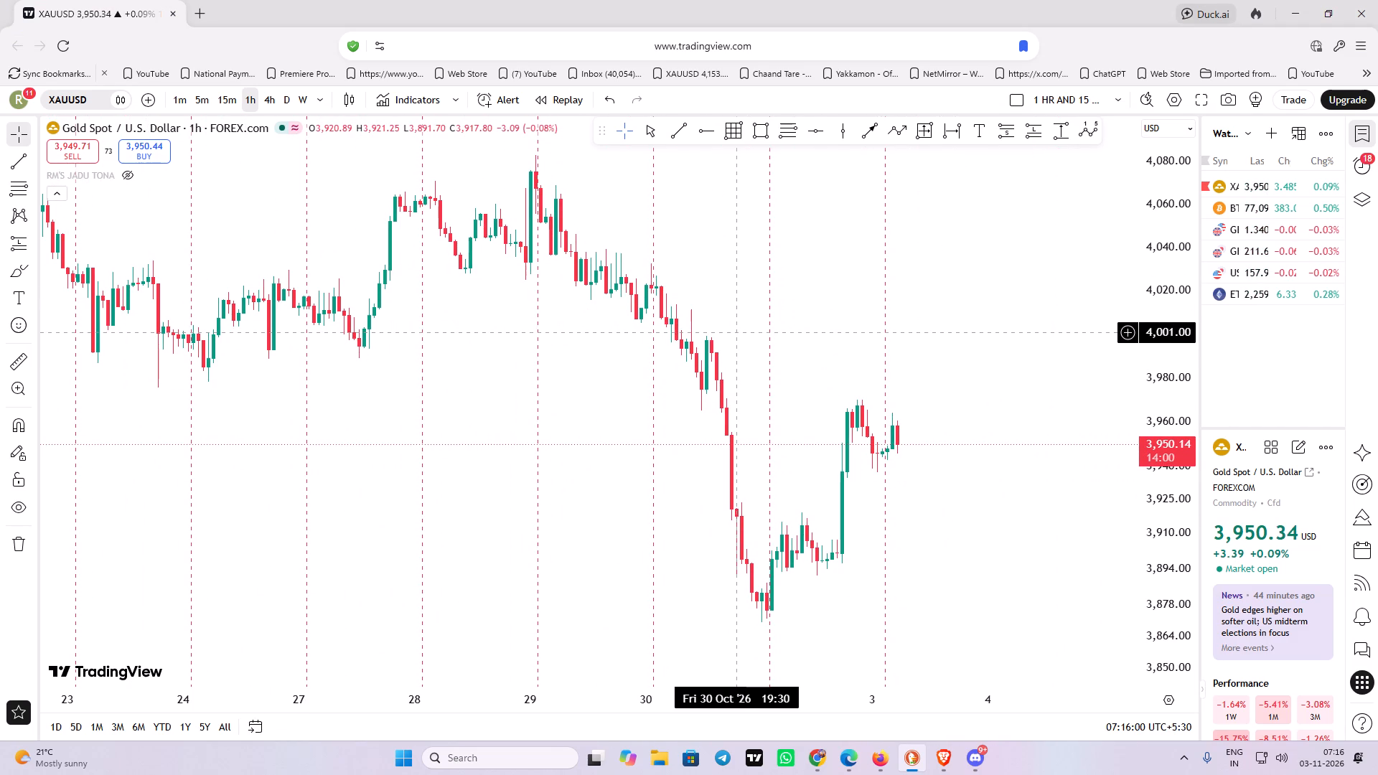
drag(737, 302, 799, 363)
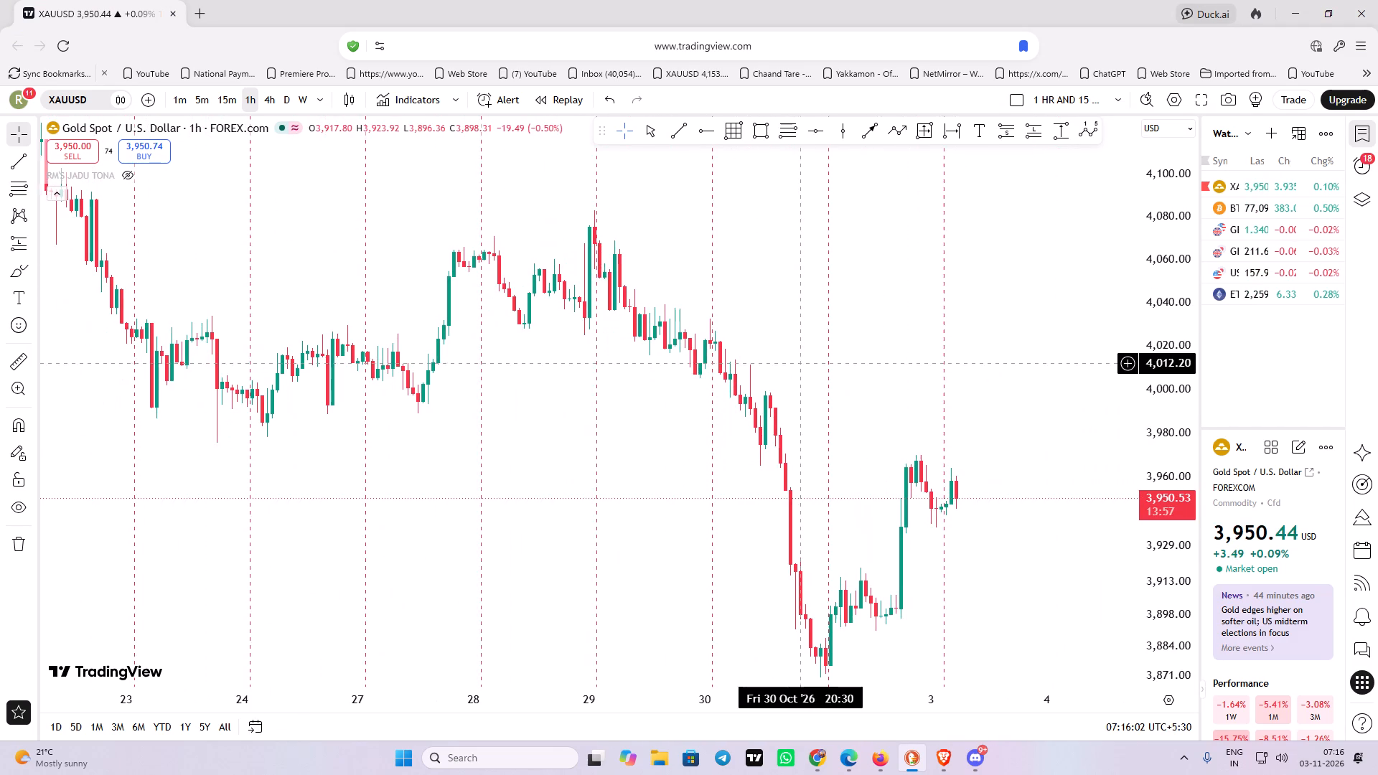
drag(799, 363, 801, 361)
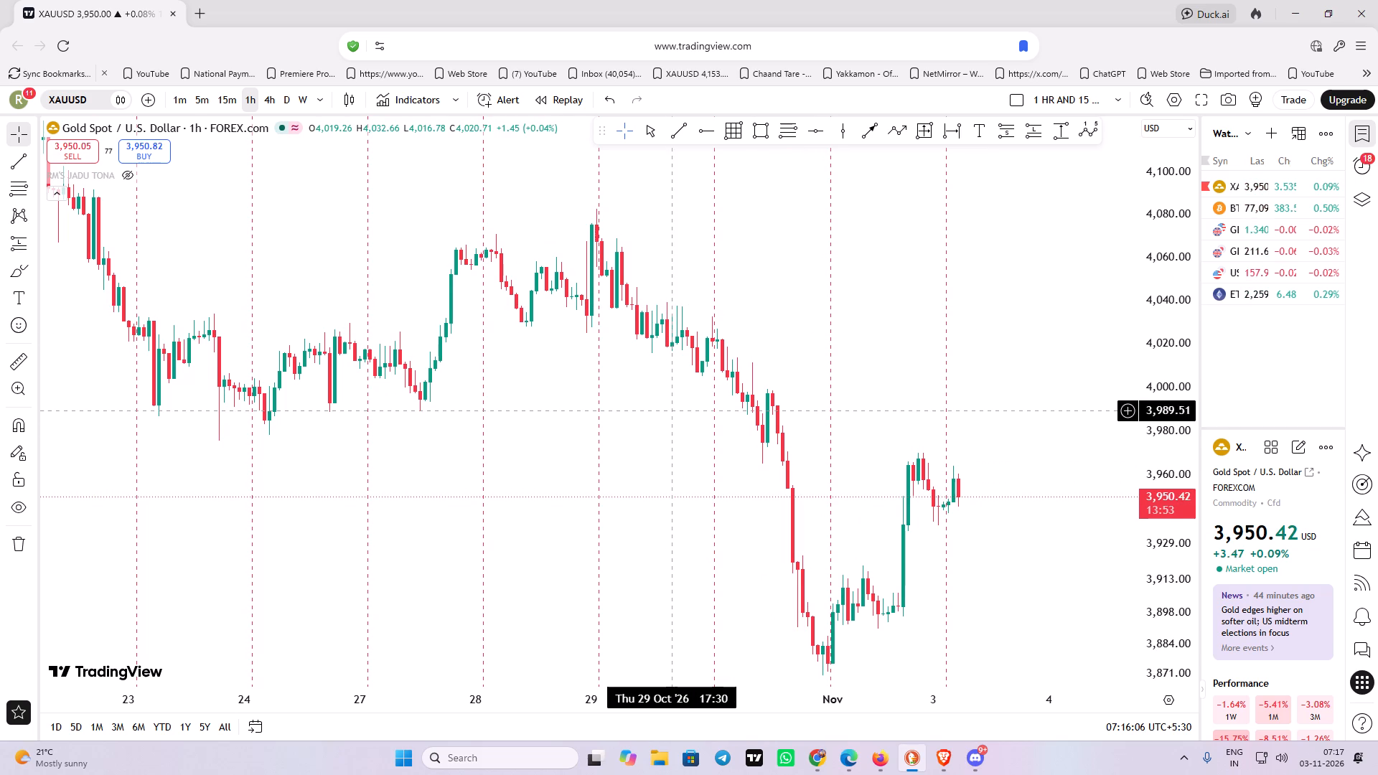
scroll(658, 367, up, 1)
drag(604, 398, 609, 393)
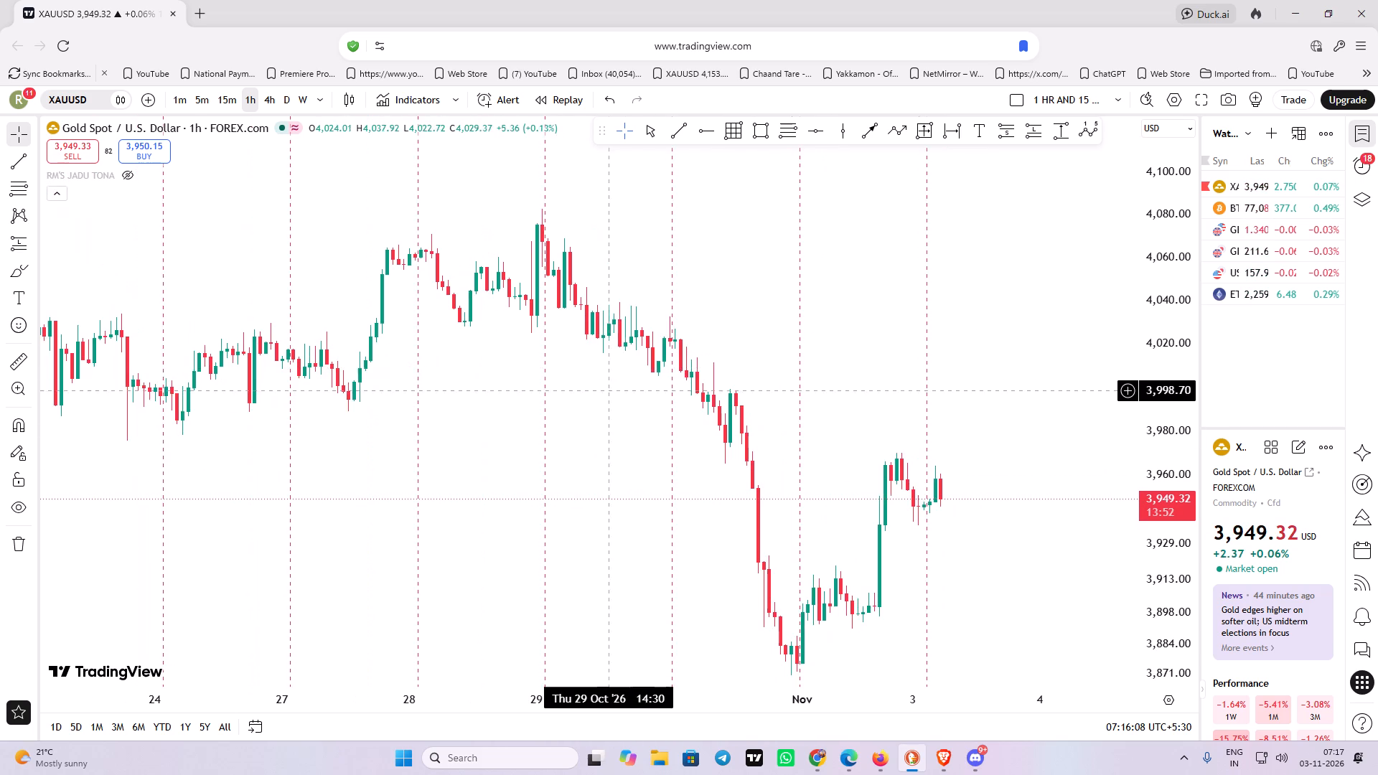
drag(609, 393, 488, 387)
scroll(489, 379, up, 2)
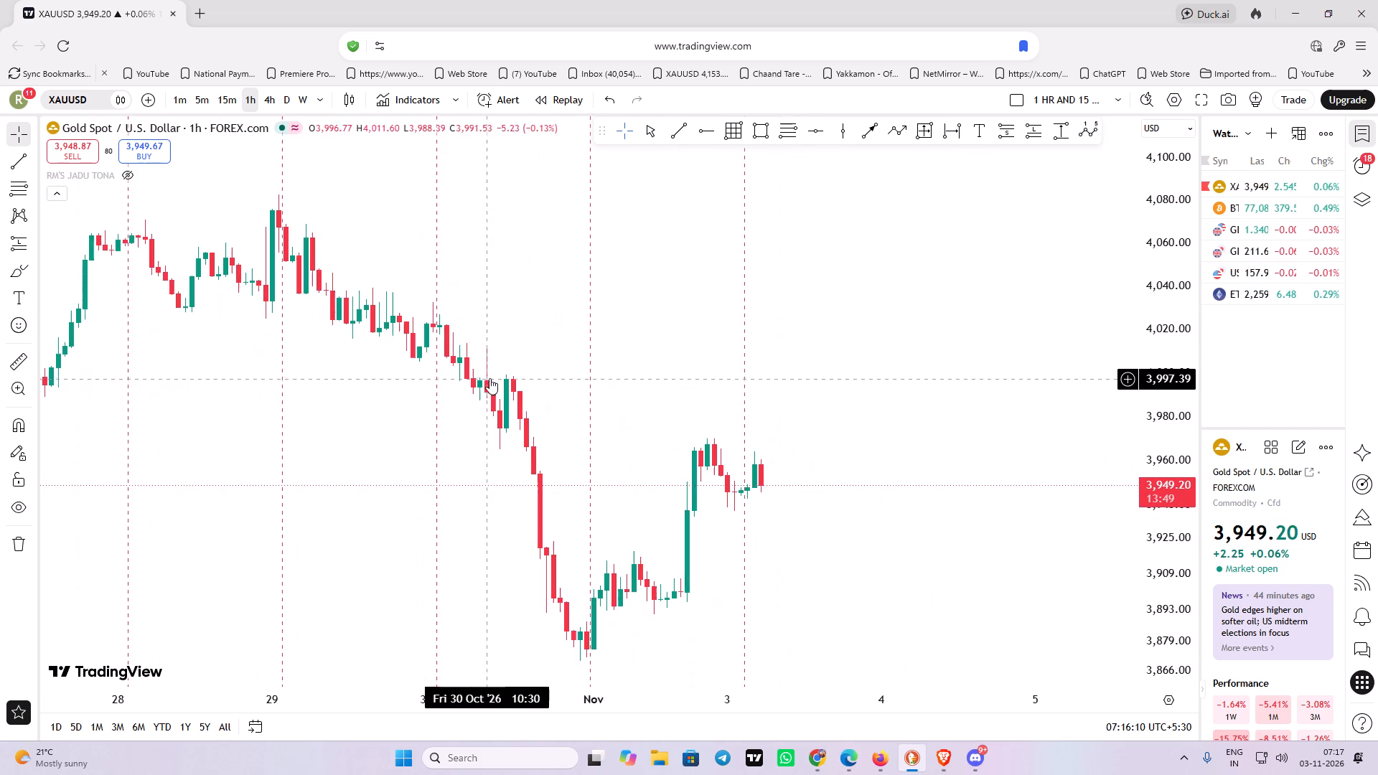
drag(566, 335, 591, 289)
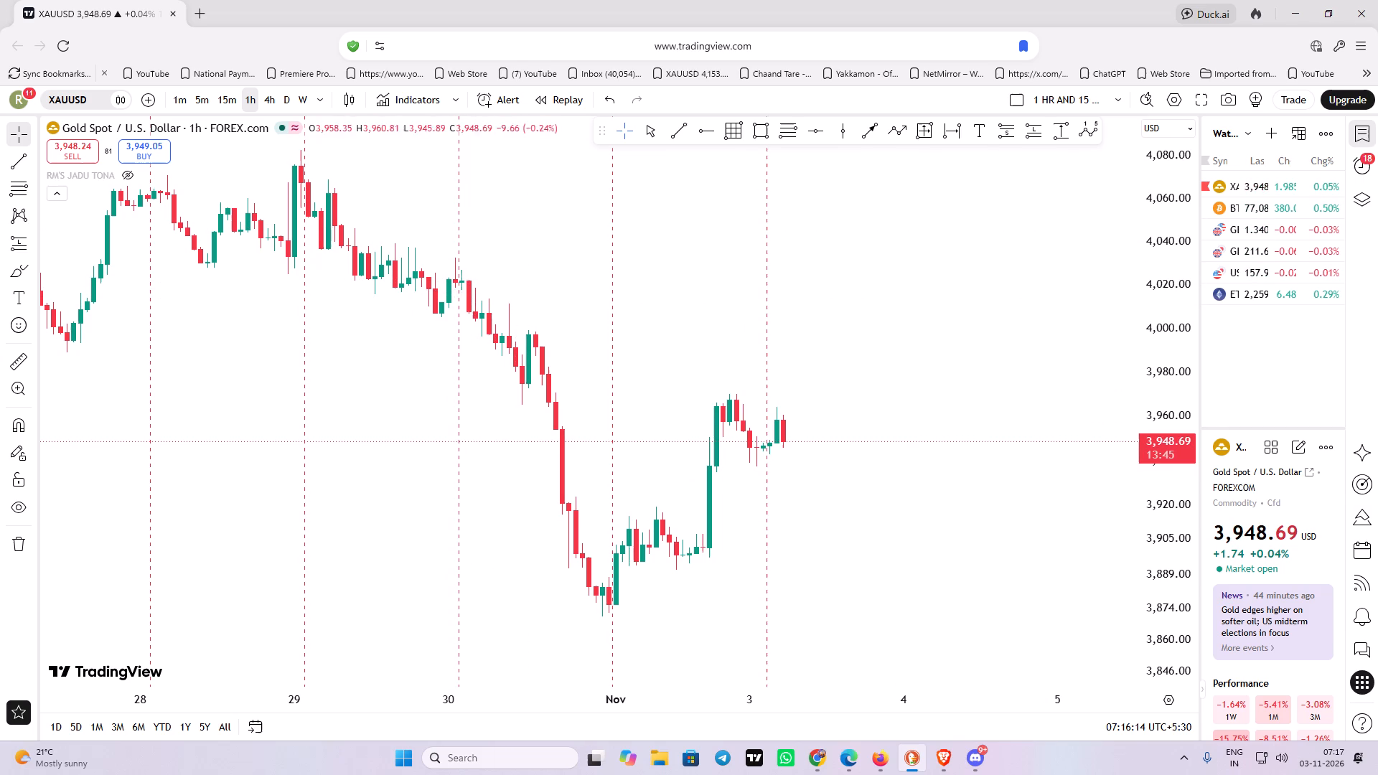
Measure the hourly price decline from the 30 October high to the 31 October low, and clear the measurement.
click(10, 356)
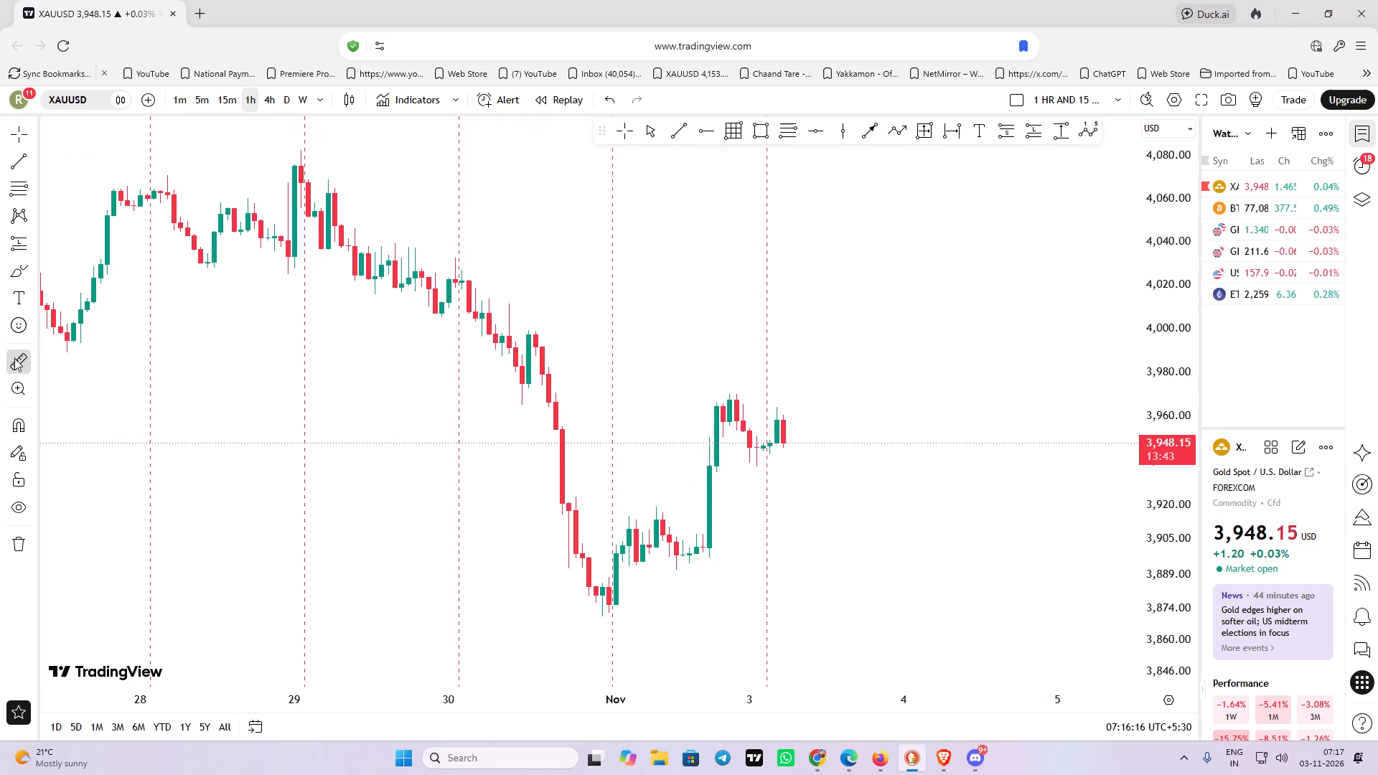
drag(461, 258, 493, 249)
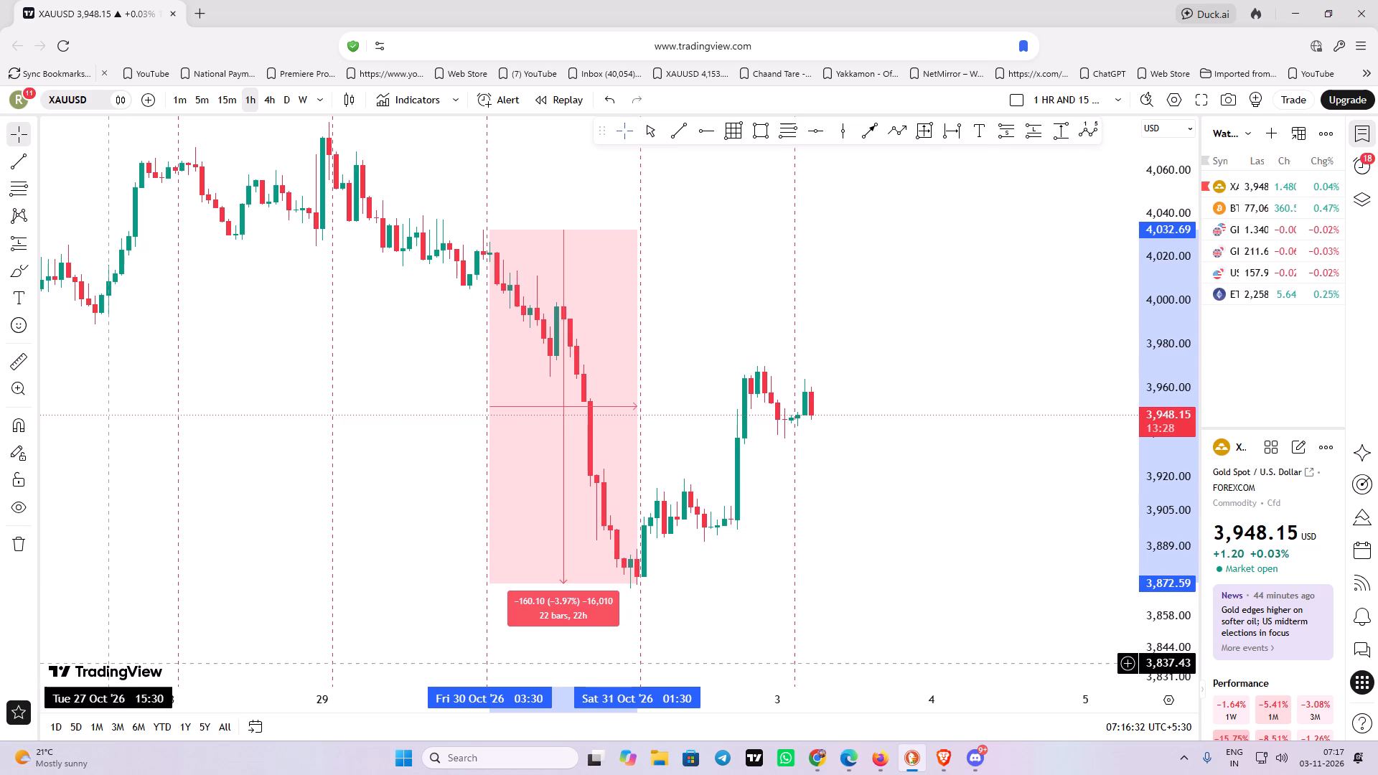
click(687, 336)
drag(690, 336, 643, 245)
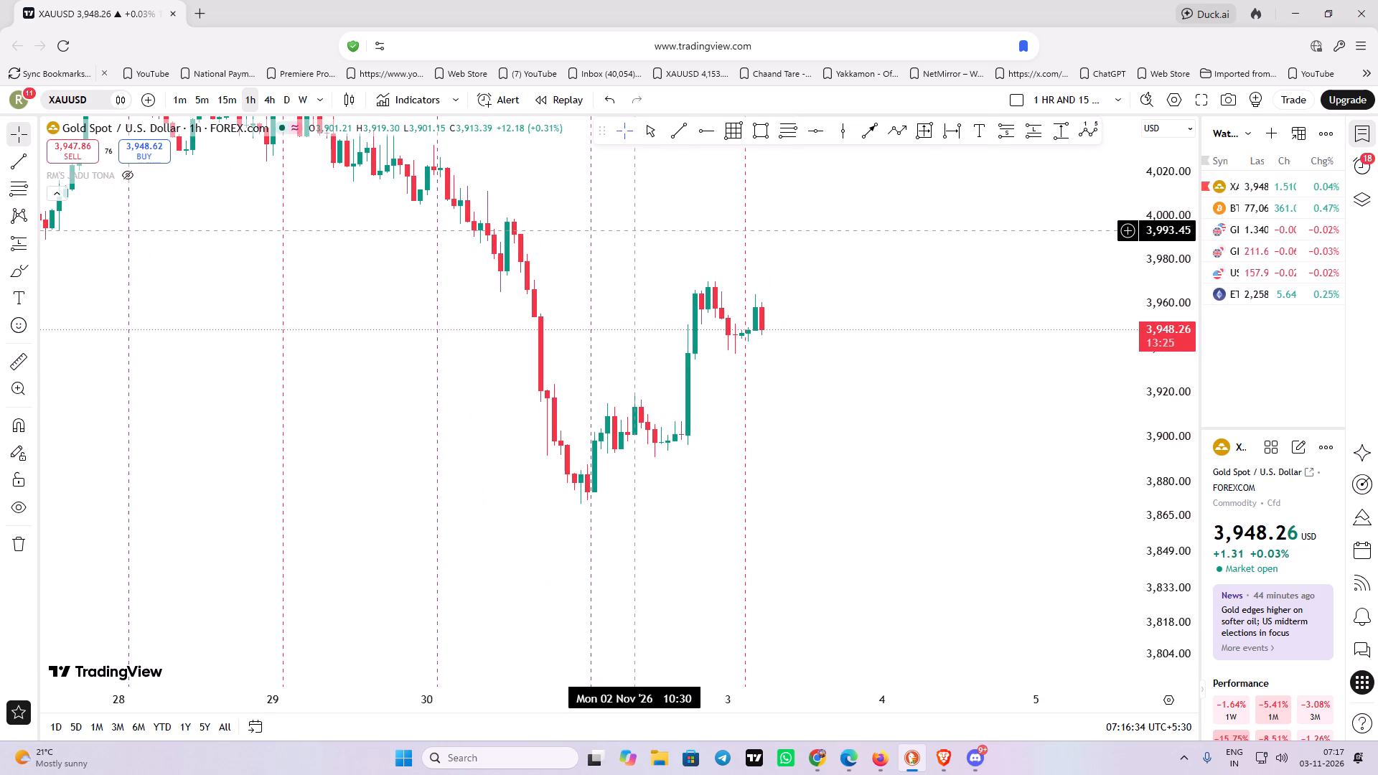
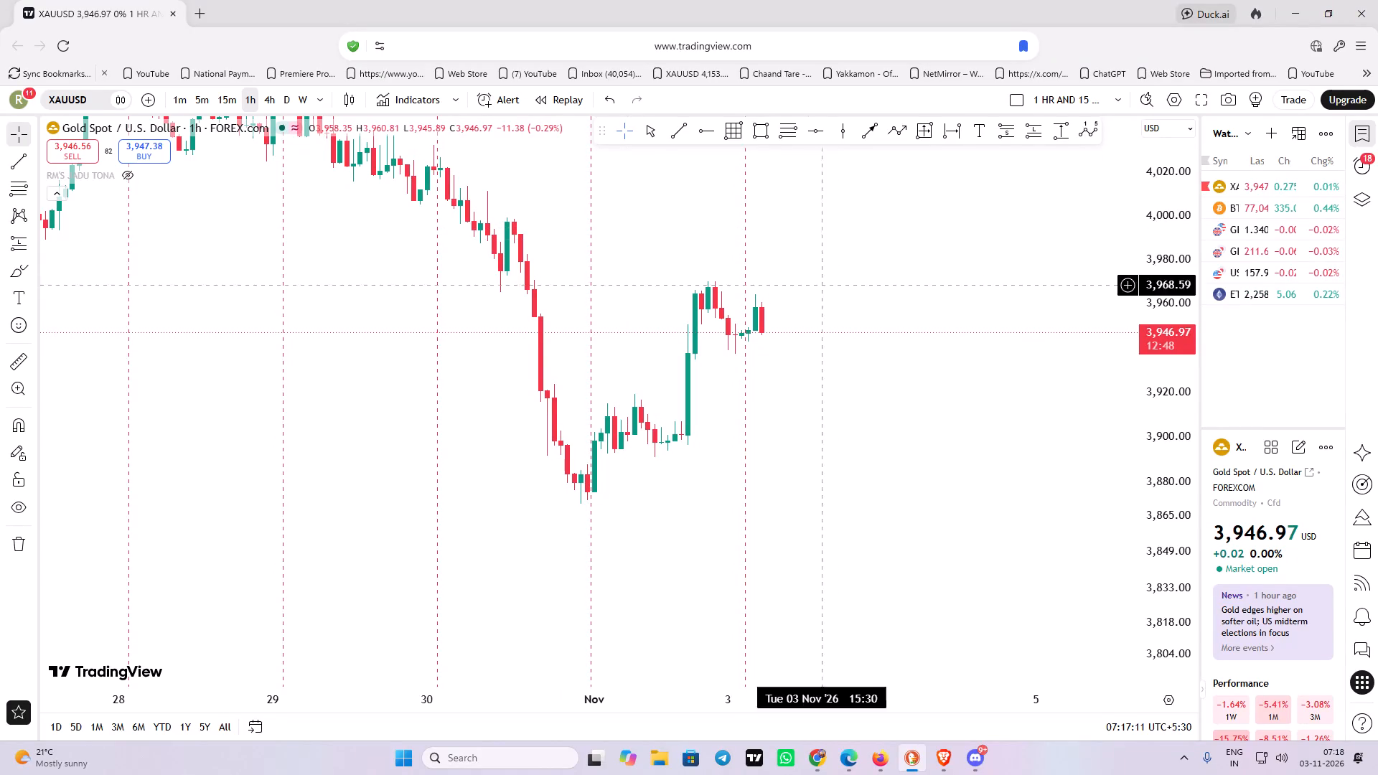
Switch to Edge and review the OANDA XAUUSD 5-minute chart with its marked support zone.
click(860, 759)
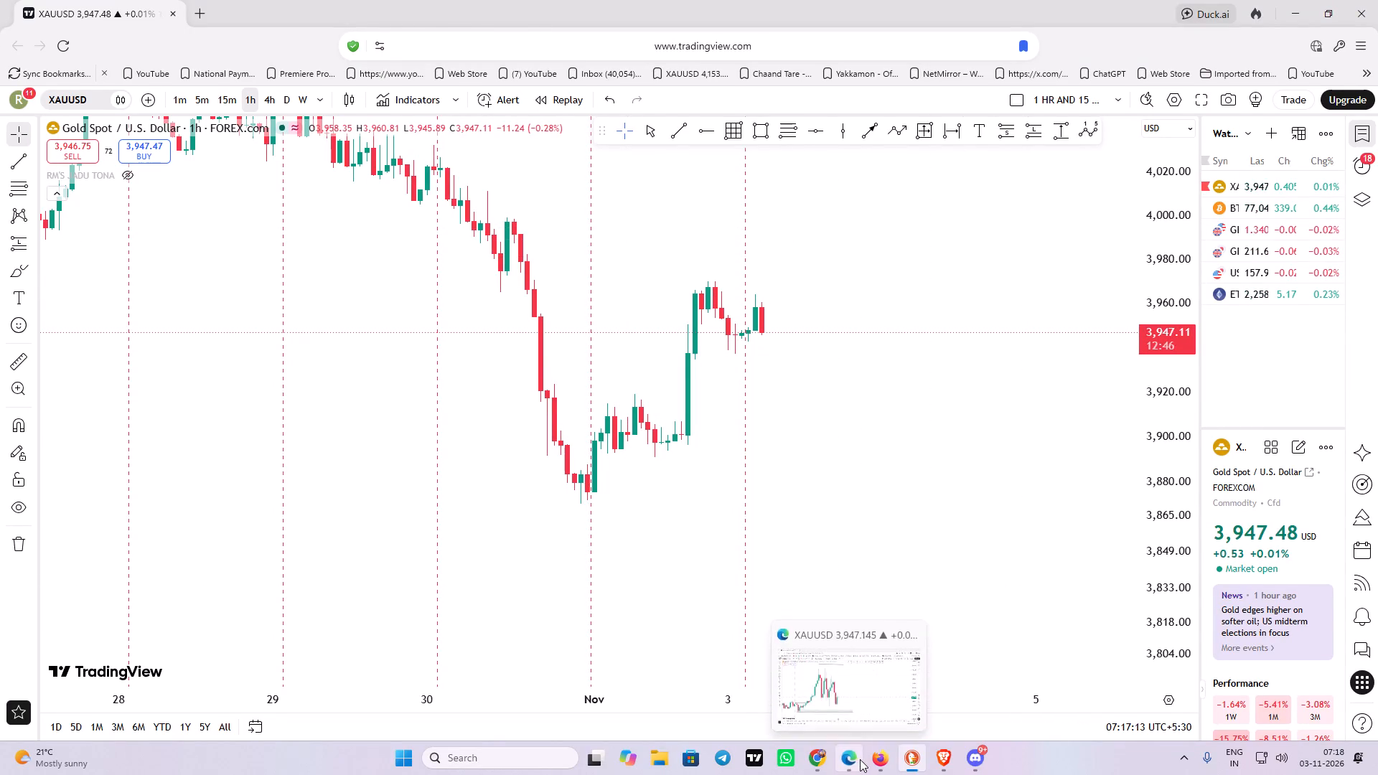
drag(767, 438, 790, 351)
drag(750, 388, 750, 389)
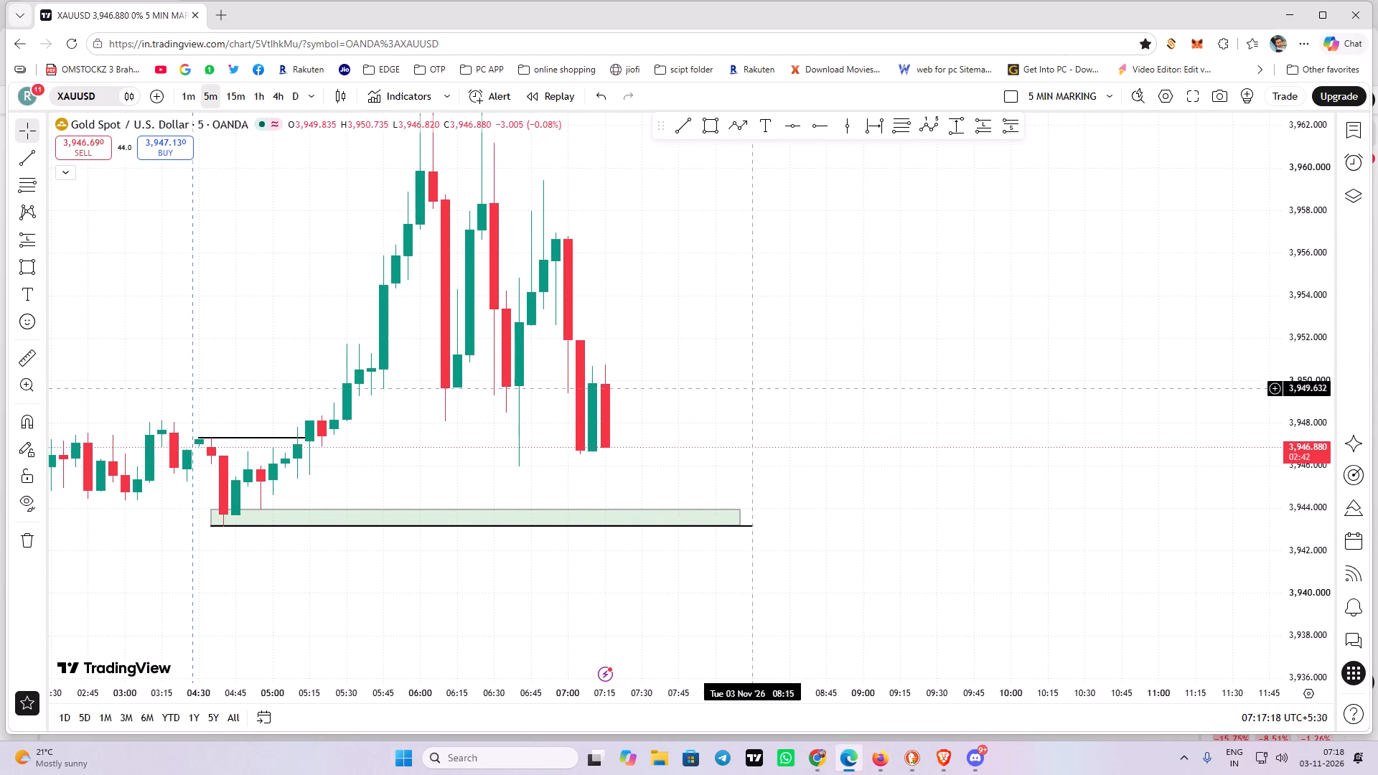
drag(750, 389, 753, 400)
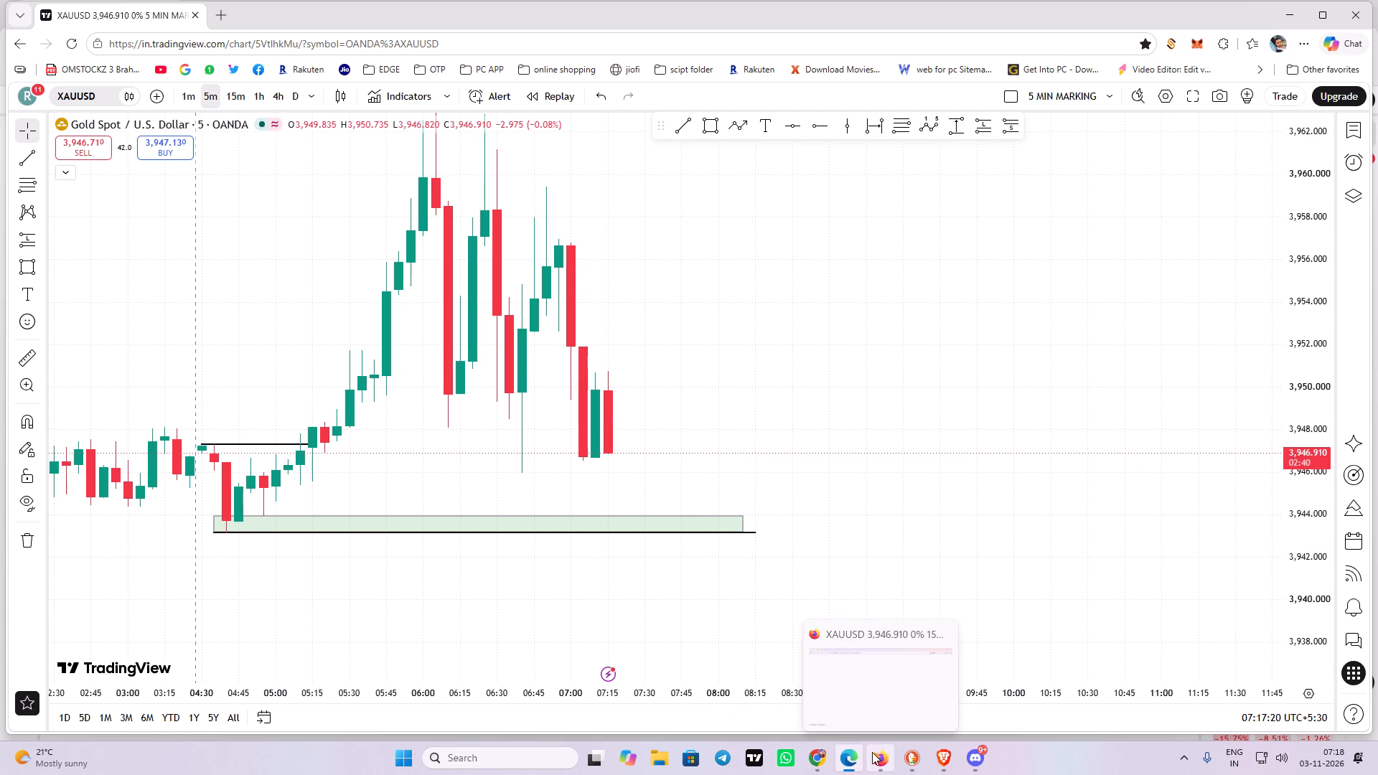
Switch to Firefox and review the marked hourly XAUUSD chart up to the latest candles on 3 November.
click(873, 752)
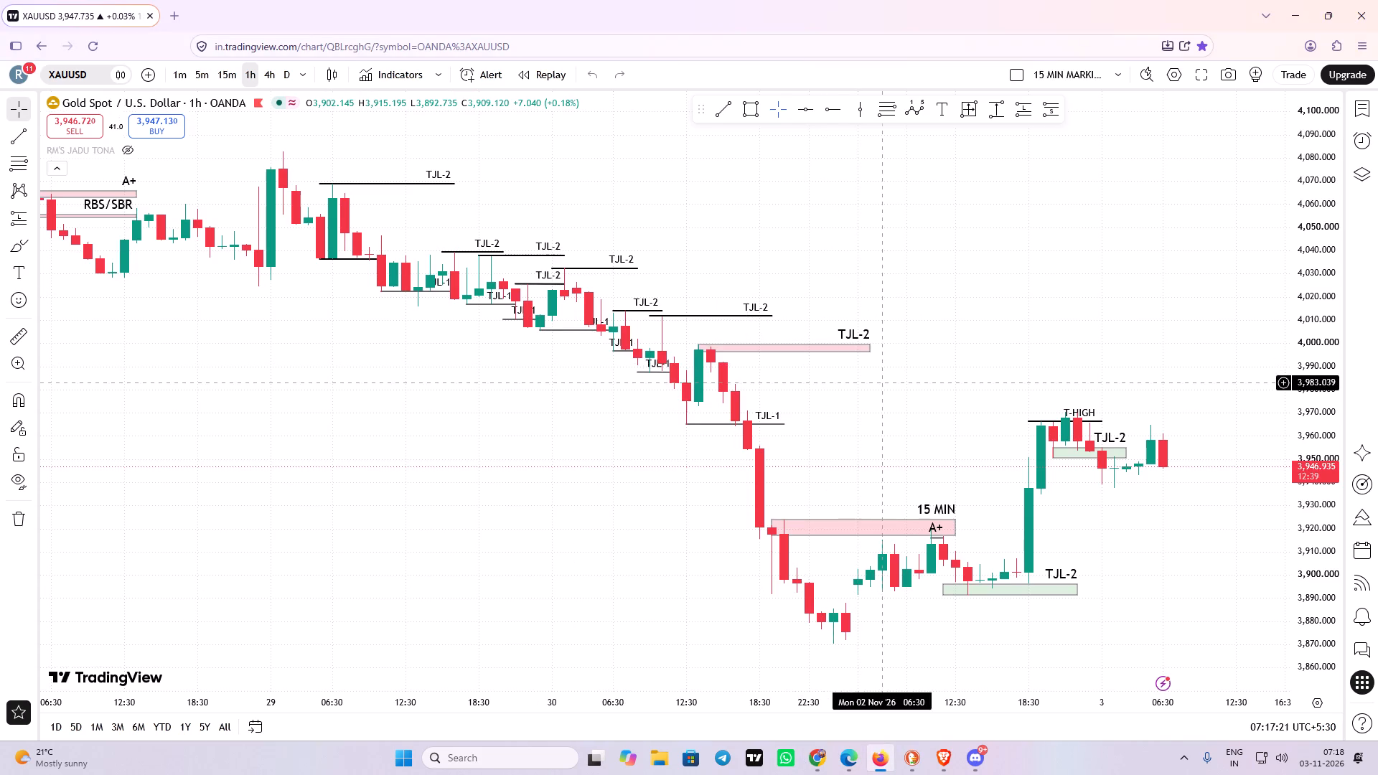
drag(881, 382, 571, 362)
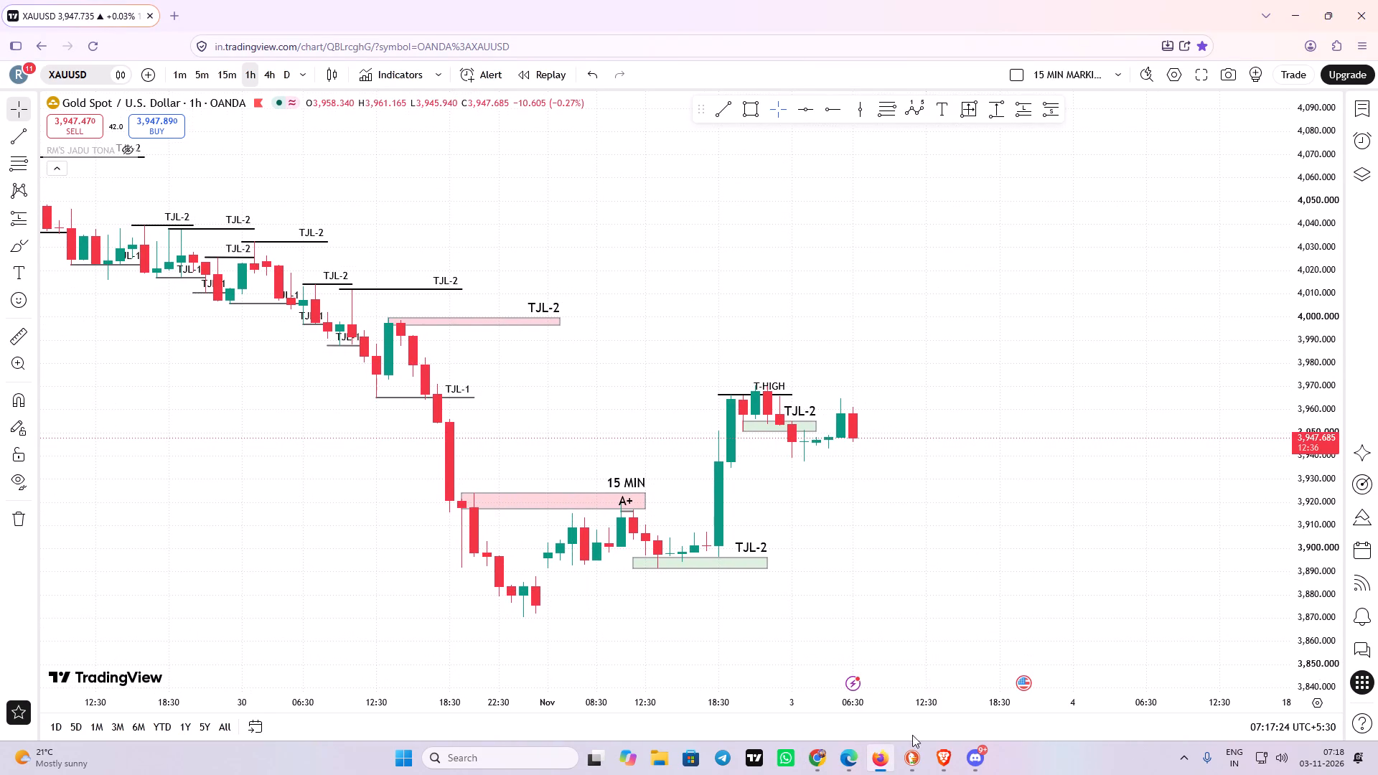
Switch to DuckDuckGo and examine the hourly FOREX.com XAUUSD decline and the recovery from the 31 October low through 3 November.
click(907, 764)
drag(819, 352, 822, 410)
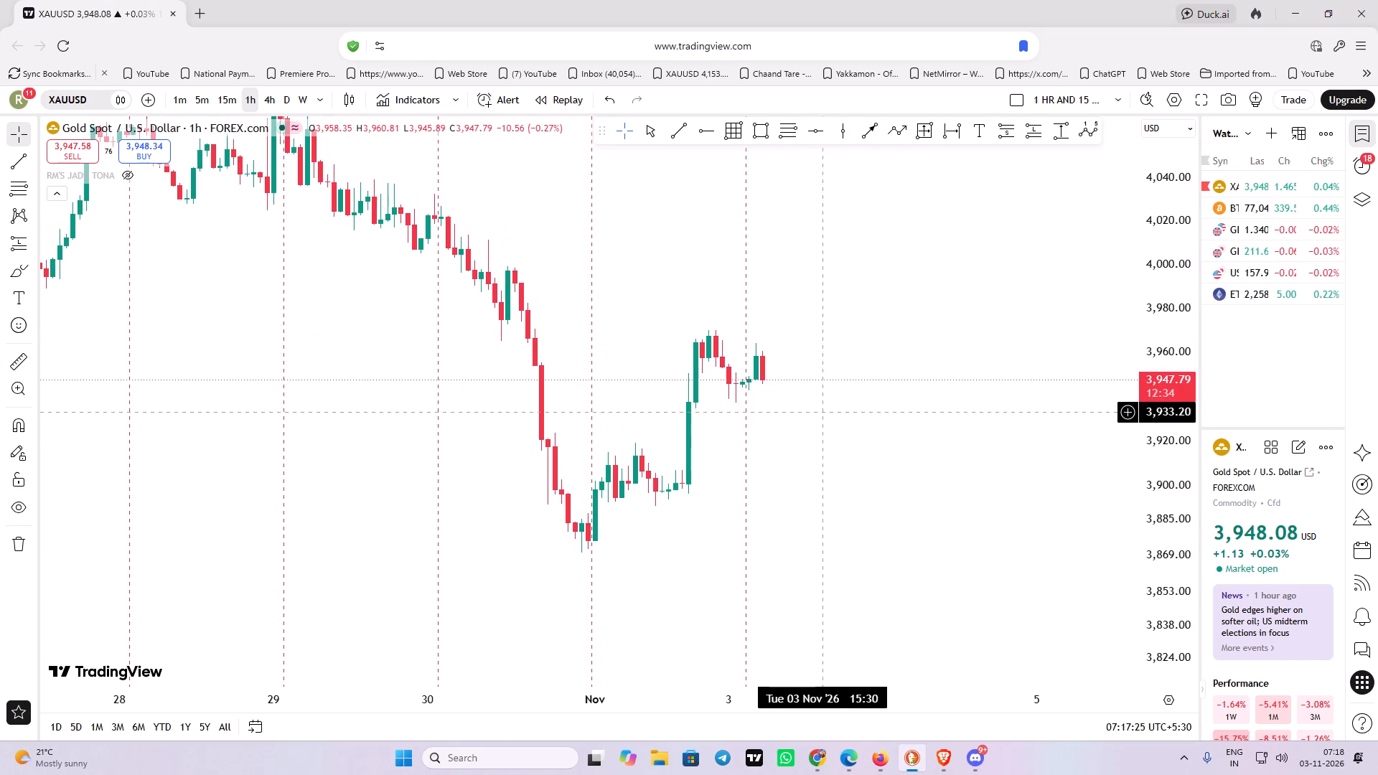
scroll(815, 413, up, 1)
drag(1176, 459, 1166, 211)
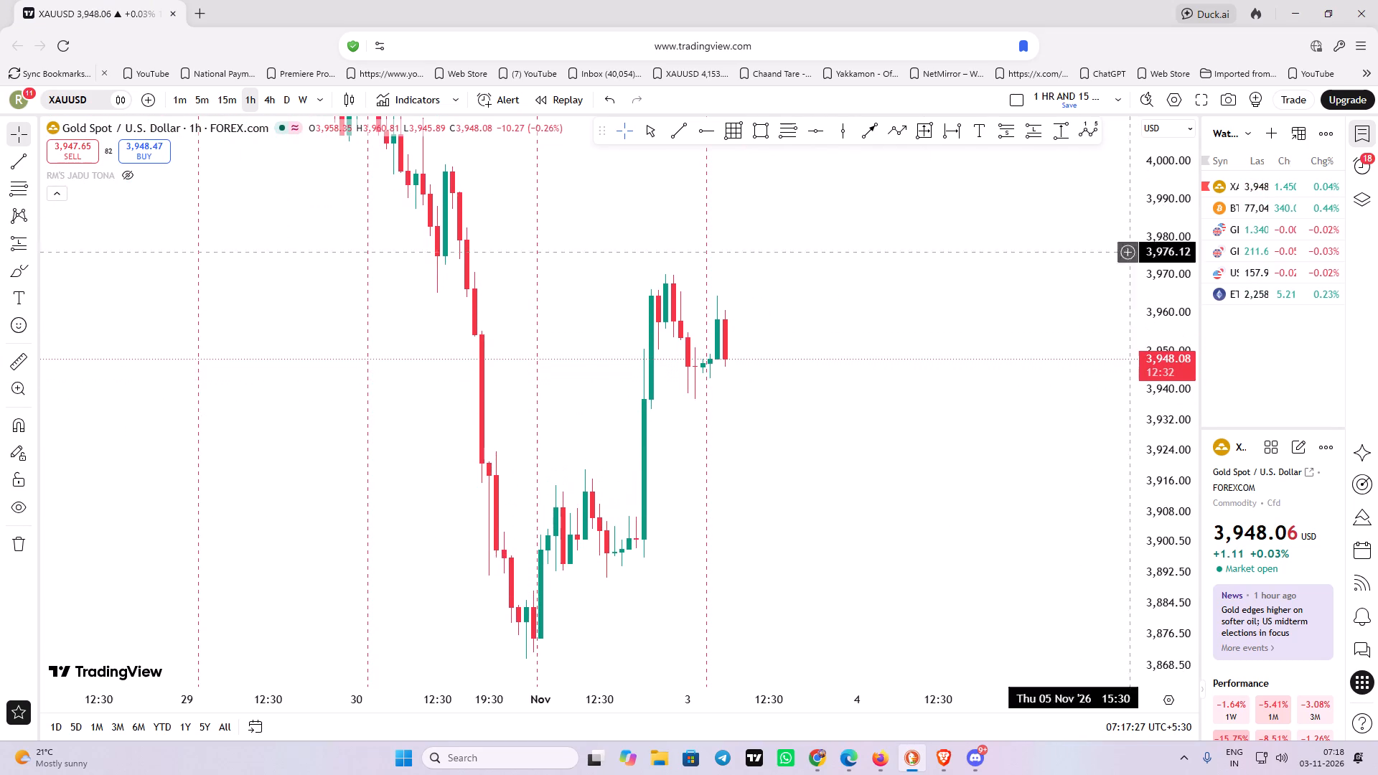
drag(1015, 471, 1079, 370)
scroll(992, 339, up, 4)
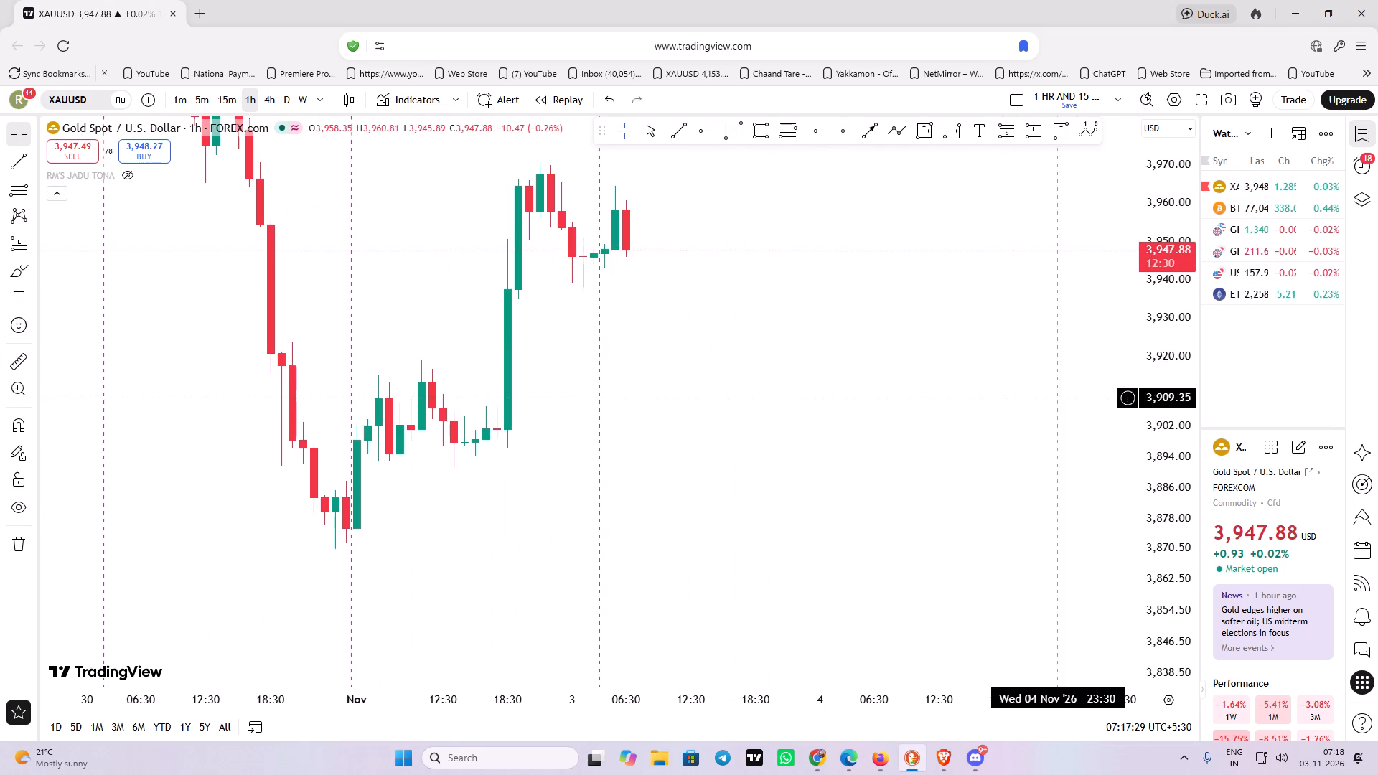
drag(873, 443, 1108, 680)
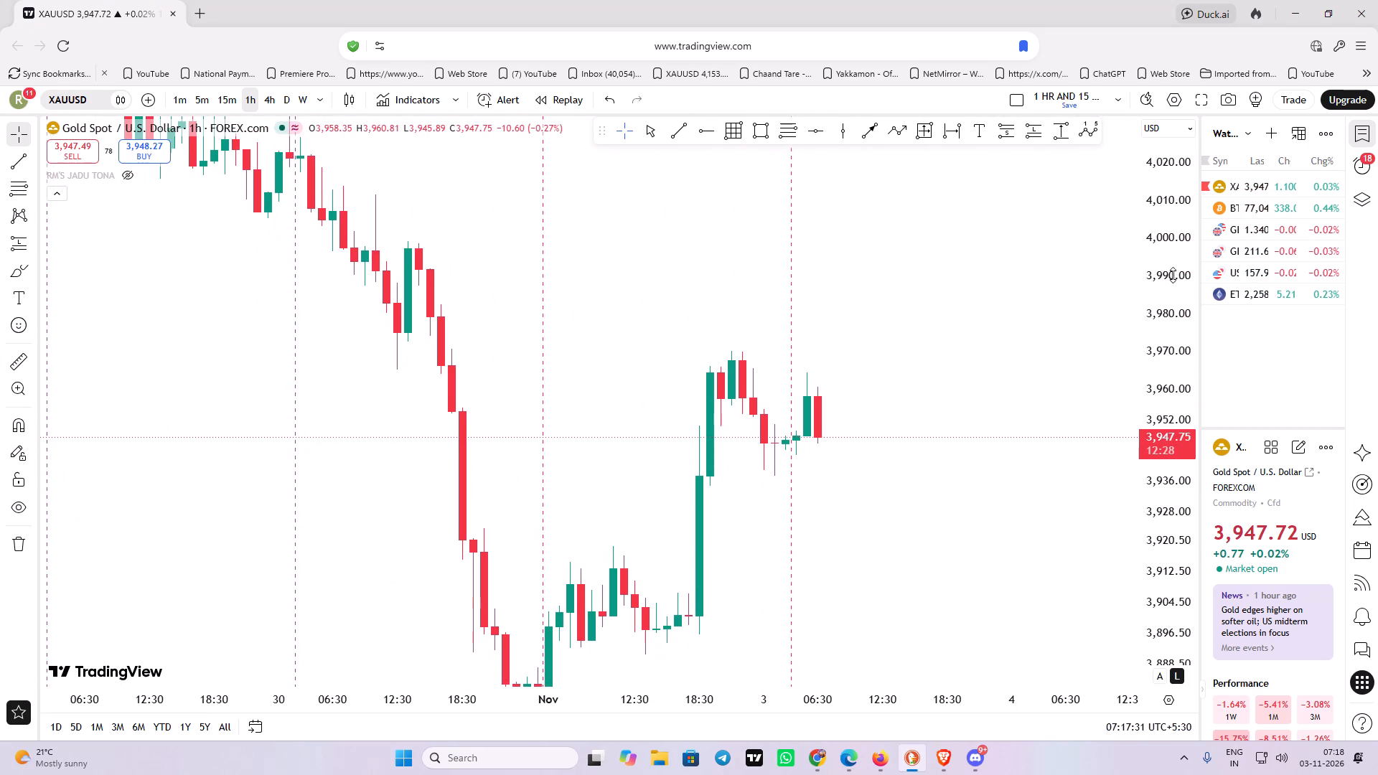
drag(1151, 194, 1162, 380)
drag(609, 329, 825, 457)
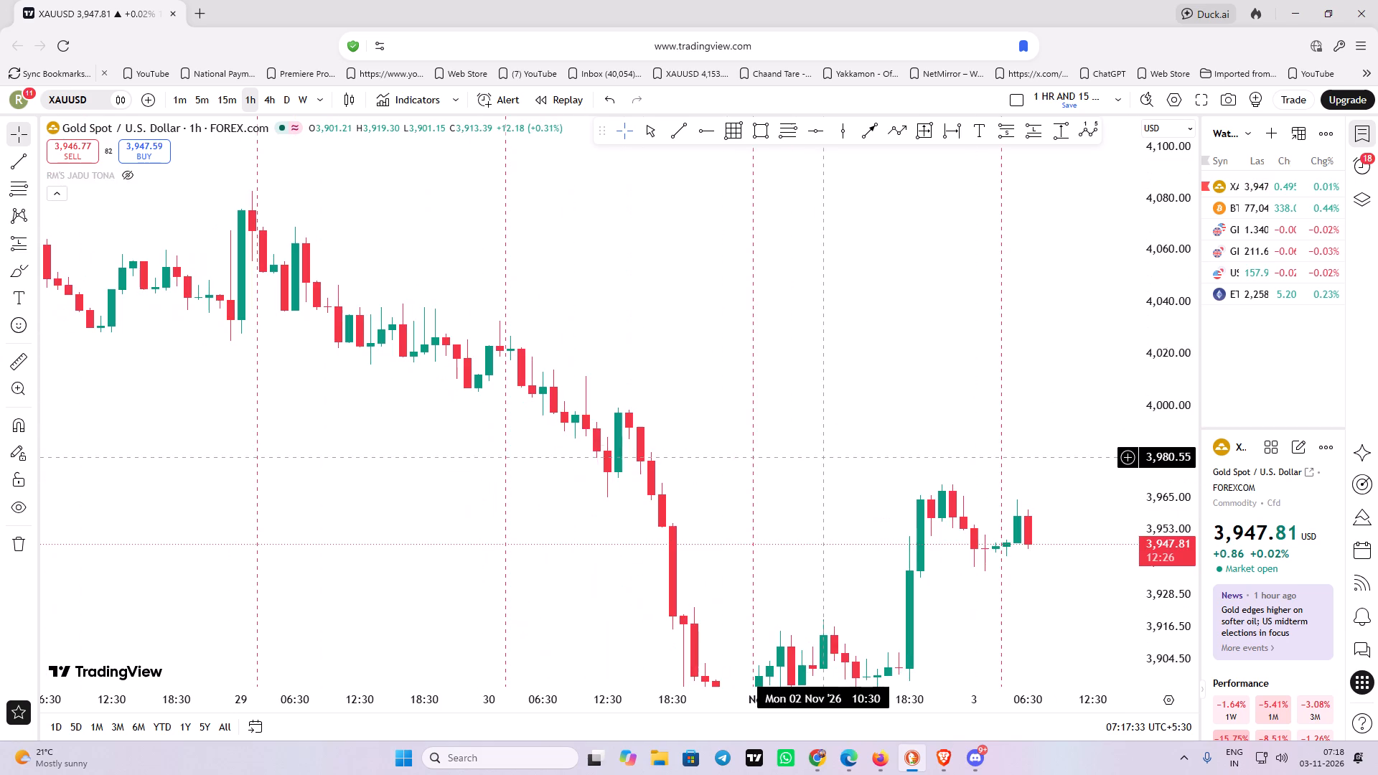
scroll(817, 411, down, 1)
drag(817, 401, 565, 151)
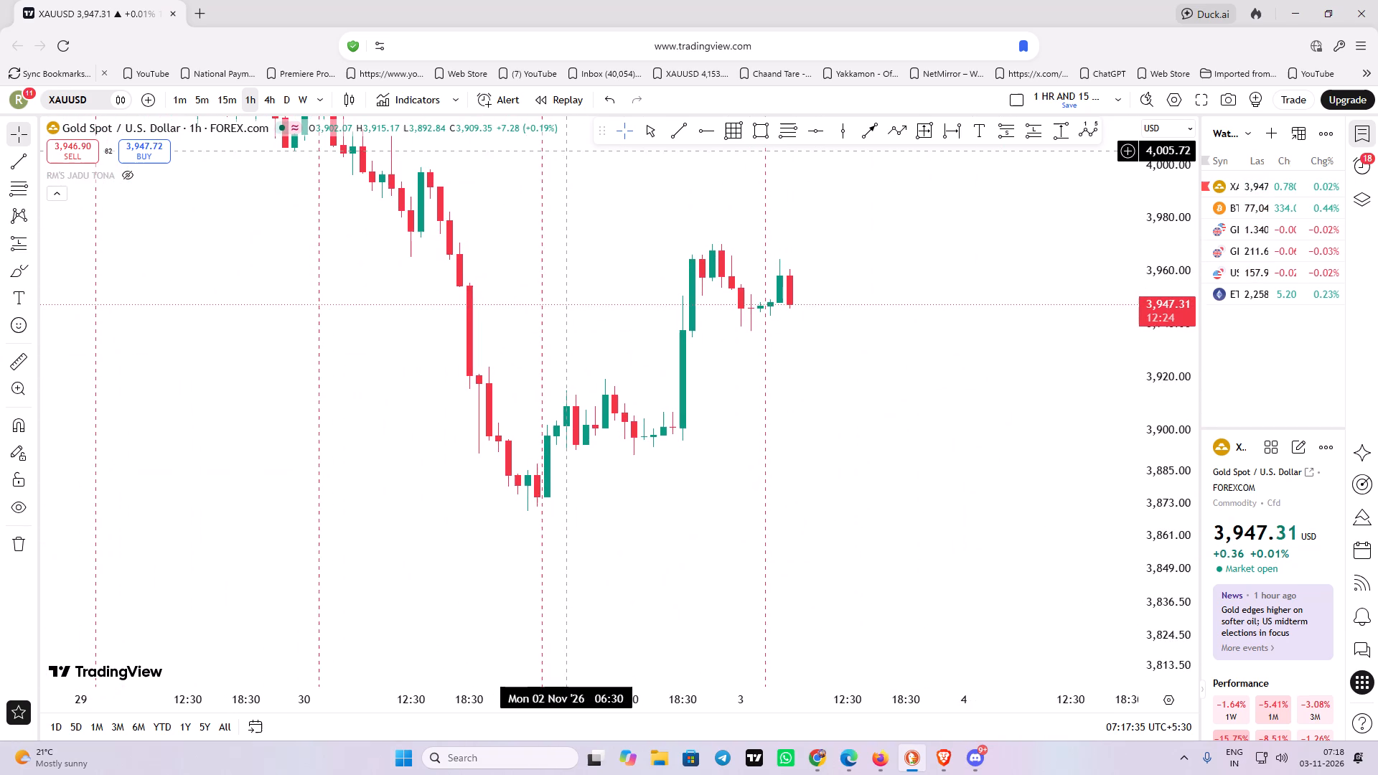
drag(1158, 517, 1153, 431)
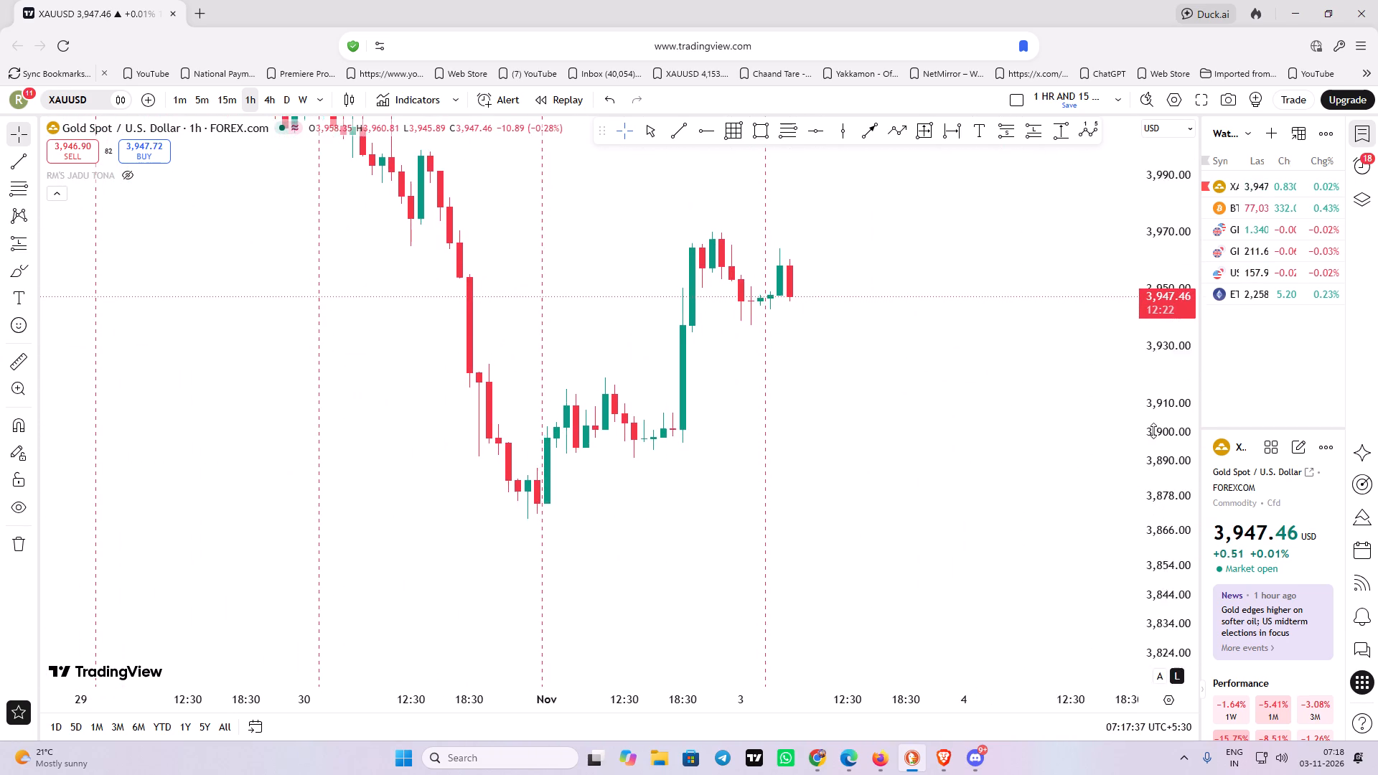
drag(1153, 431, 1101, 263)
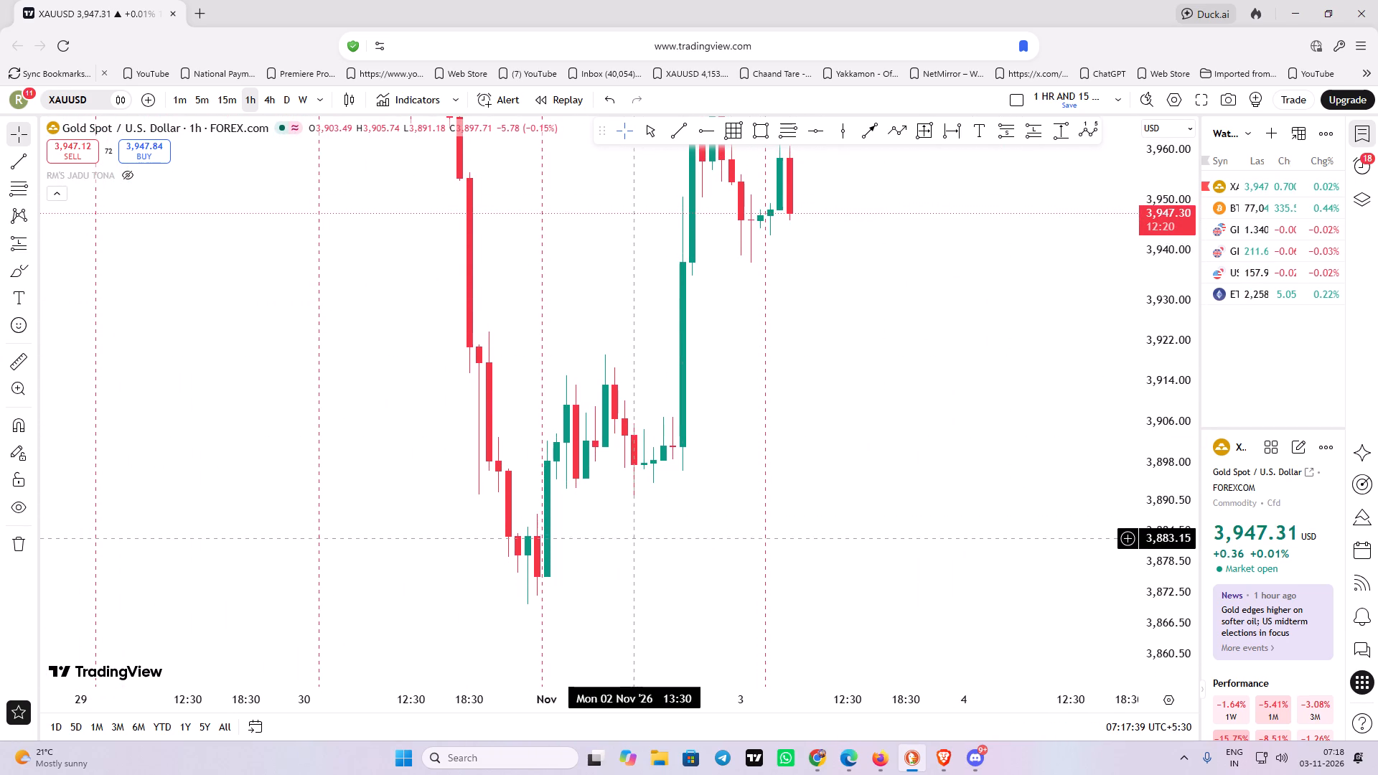
drag(634, 540, 636, 564)
Load the OANDA gold (XAUUSD) symbol from the watchlist into the hourly chart.
click(1222, 185)
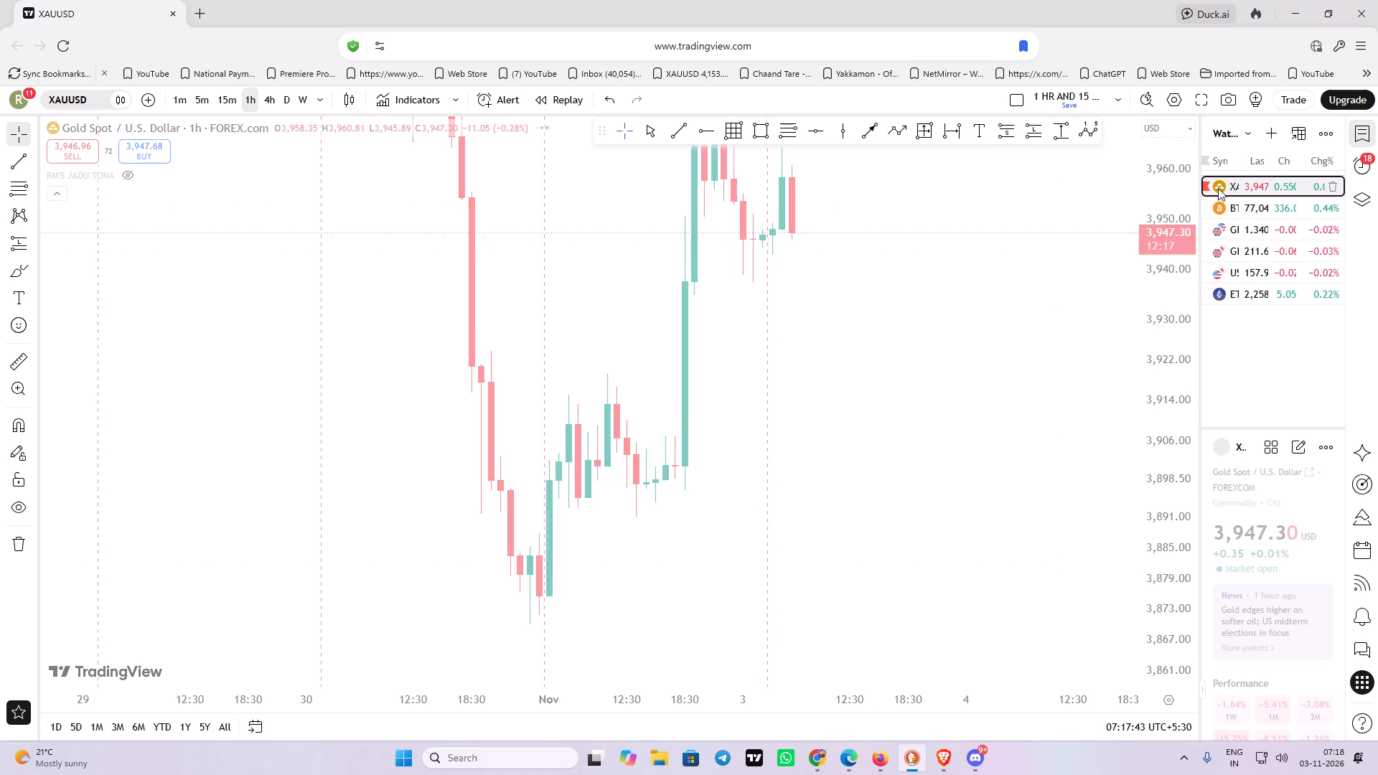
Delete the two Fibonacci retracements near the 30 October decline and the 2 November open.
drag(617, 372, 833, 306)
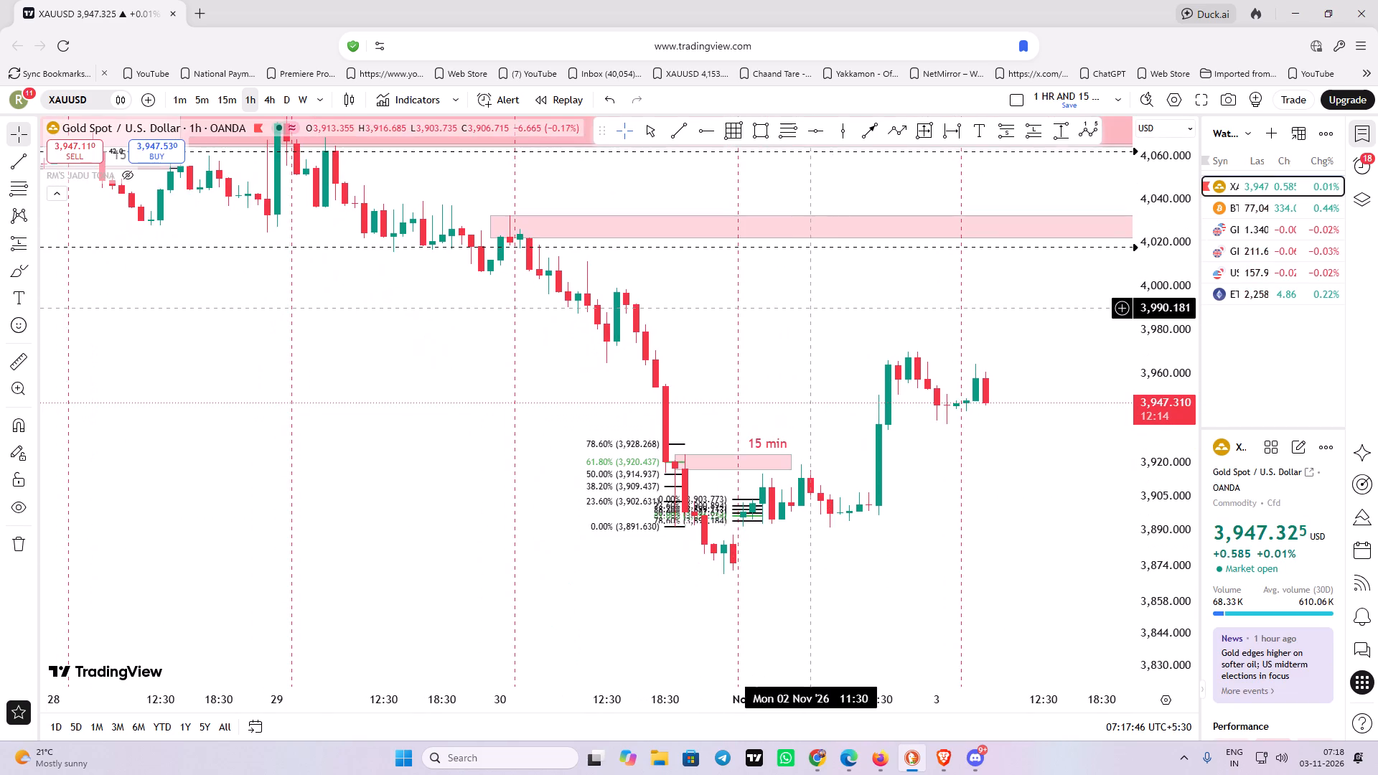
drag(788, 312, 713, 289)
drag(1148, 428, 1156, 393)
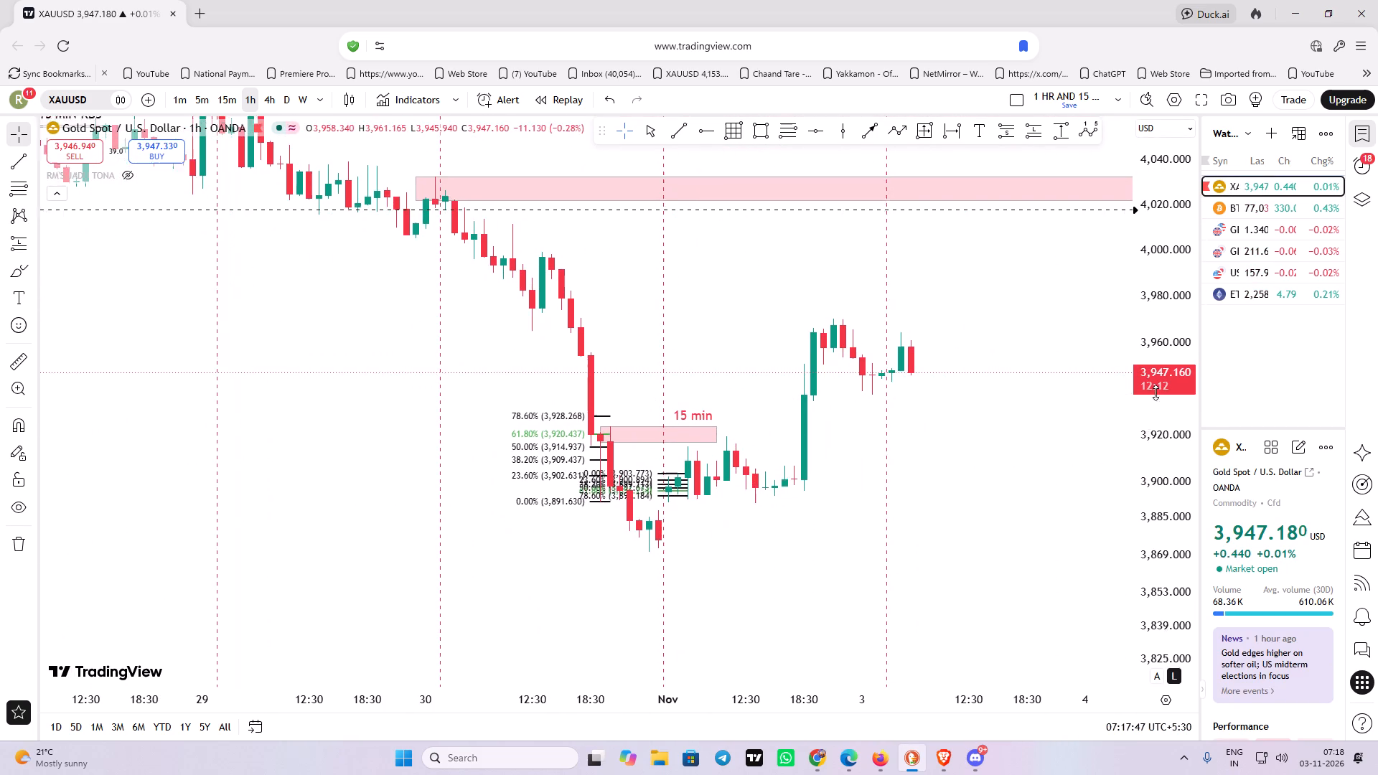
drag(1156, 393, 1111, 135)
scroll(861, 435, up, 3)
drag(861, 467, 967, 352)
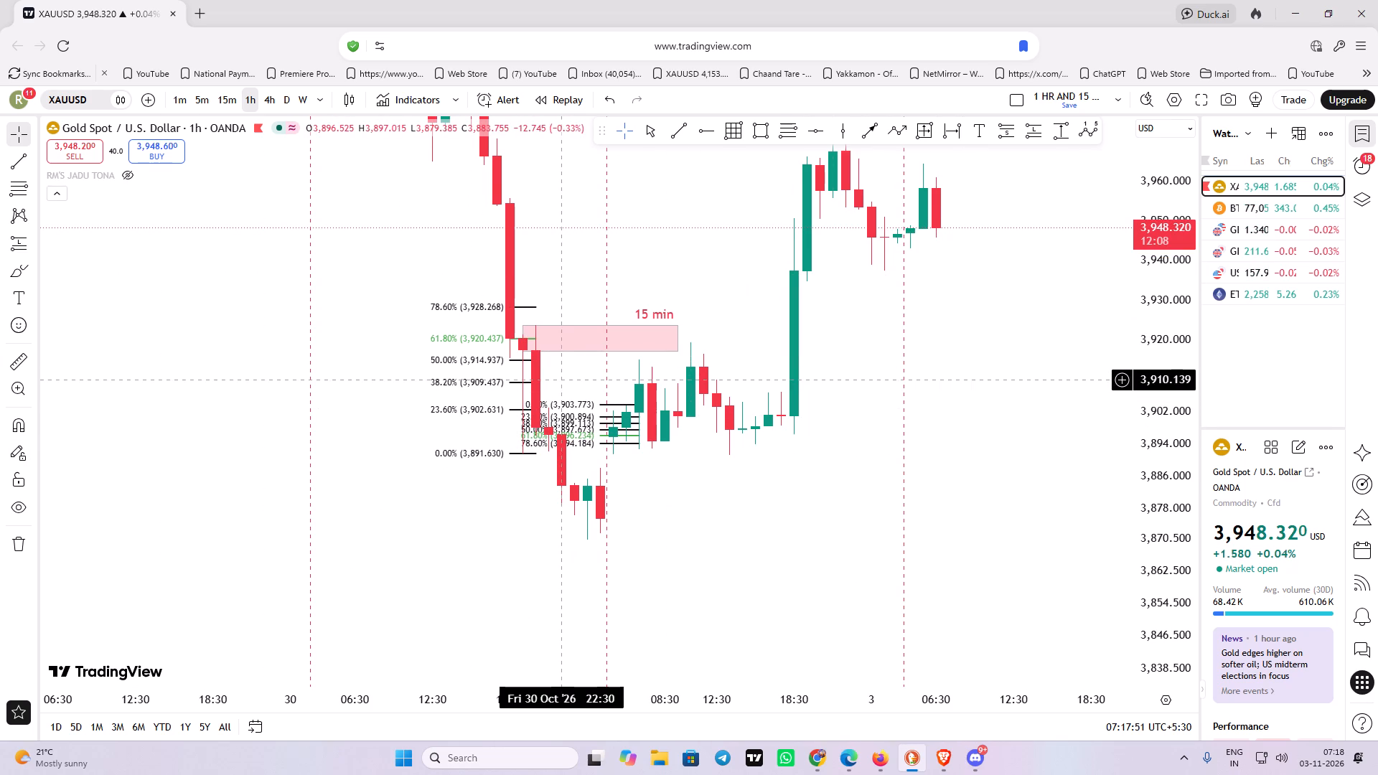
click(522, 382)
click(978, 173)
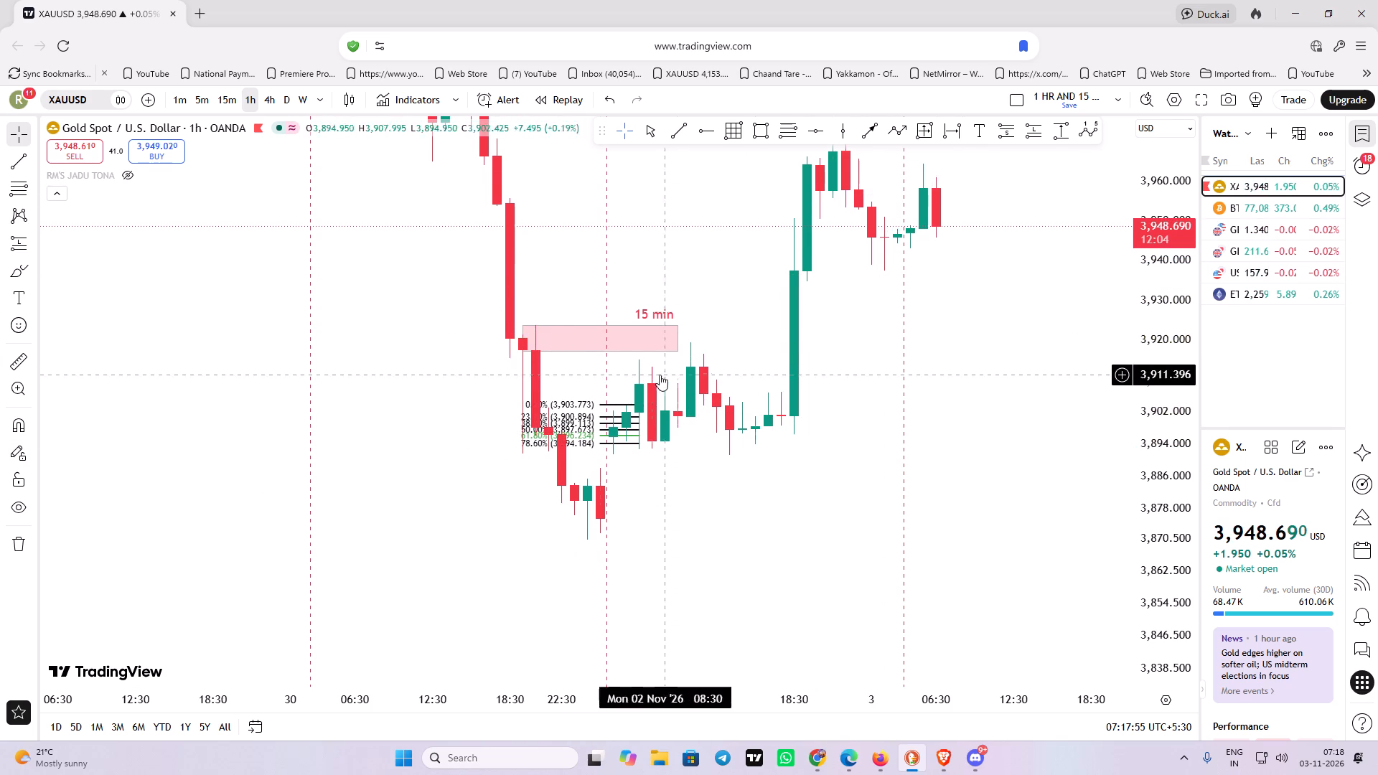
click(613, 406)
click(977, 174)
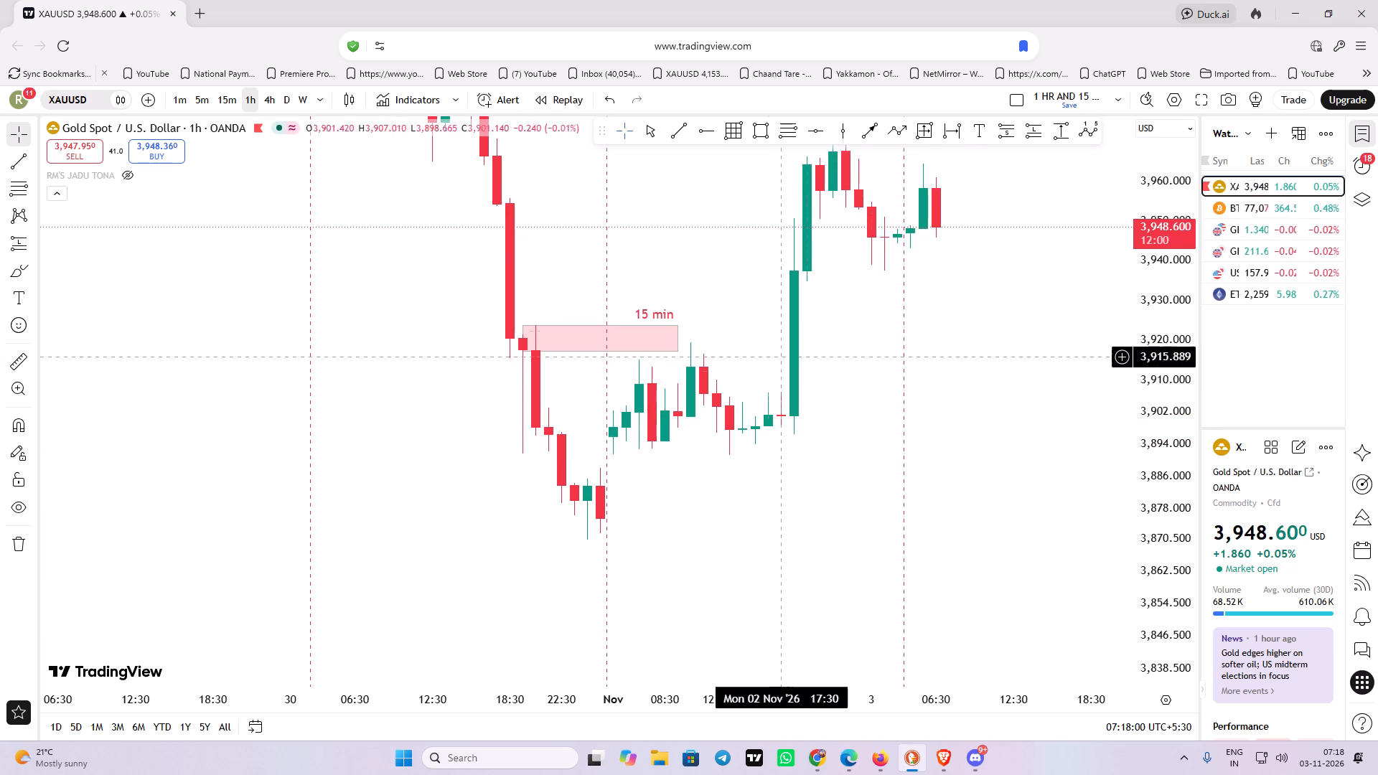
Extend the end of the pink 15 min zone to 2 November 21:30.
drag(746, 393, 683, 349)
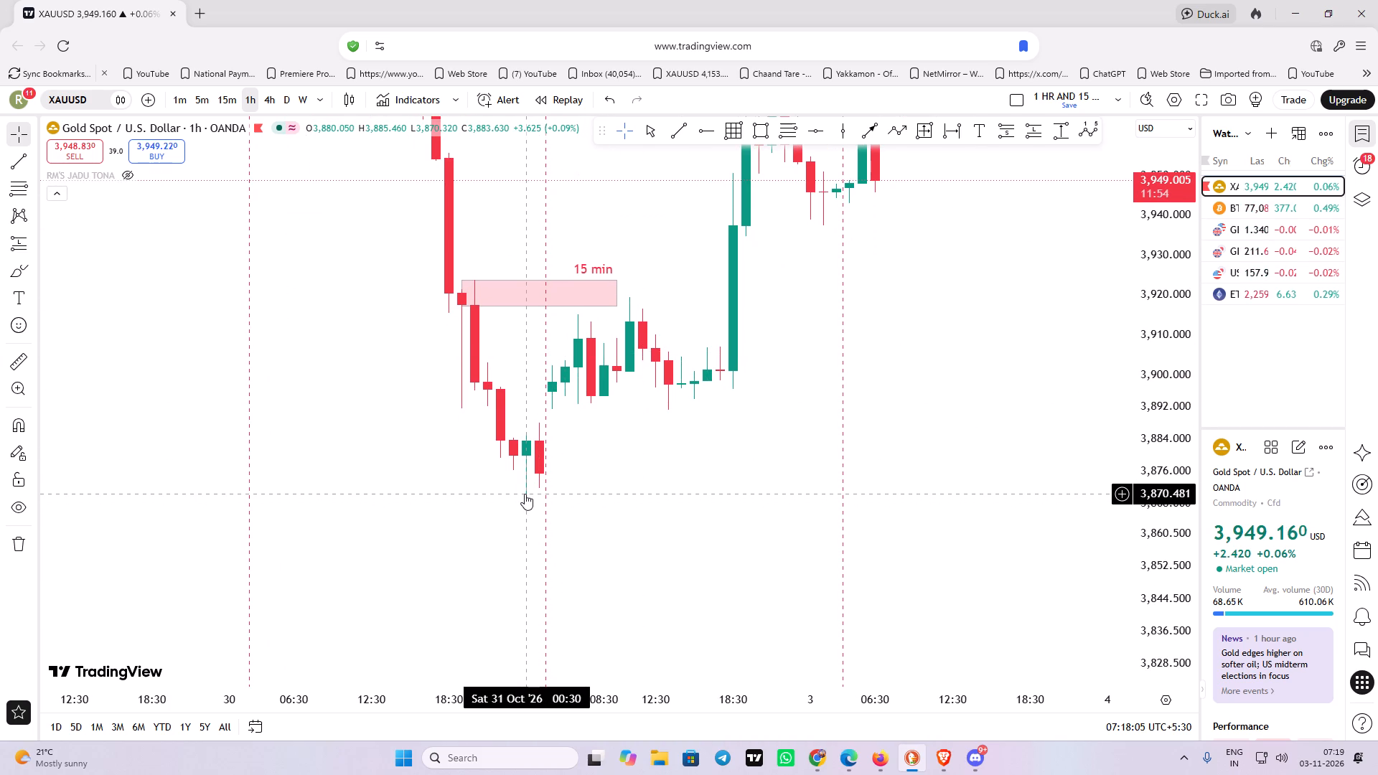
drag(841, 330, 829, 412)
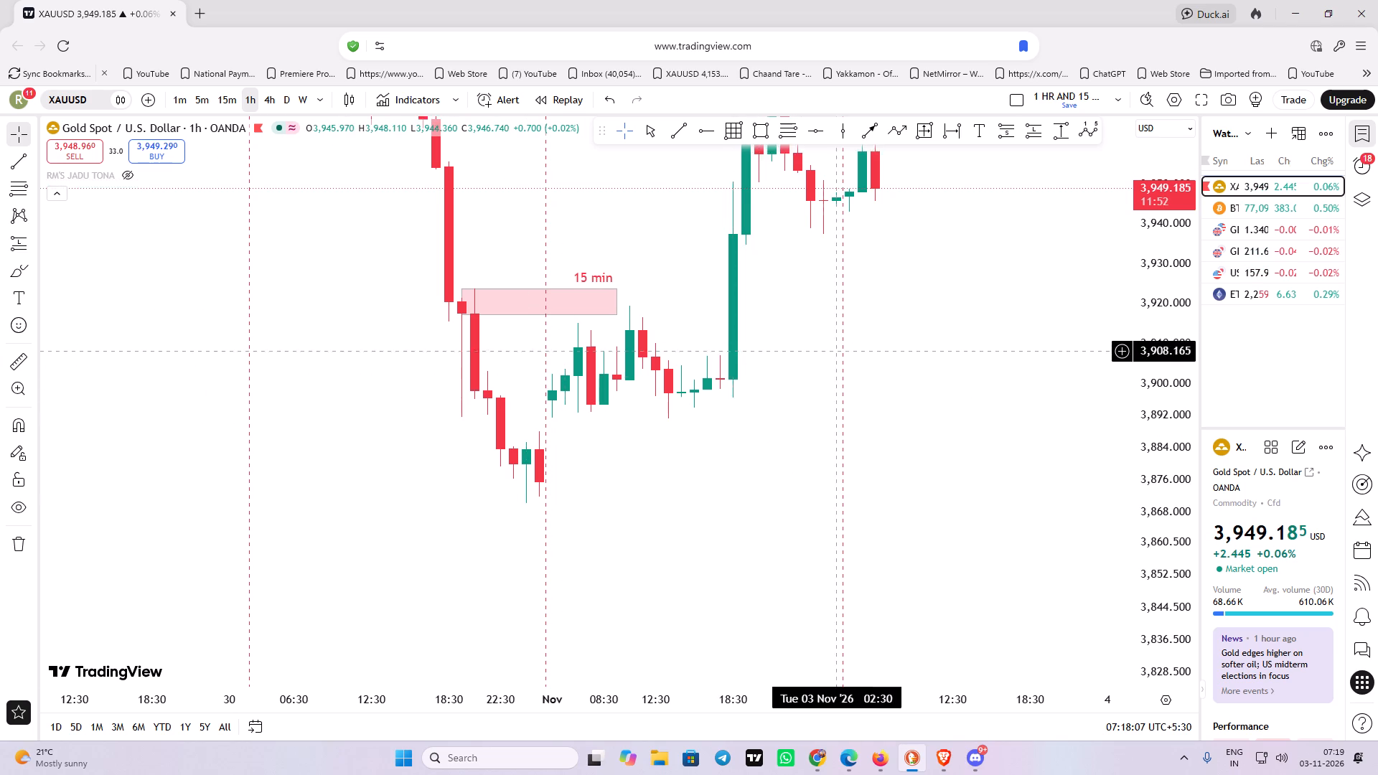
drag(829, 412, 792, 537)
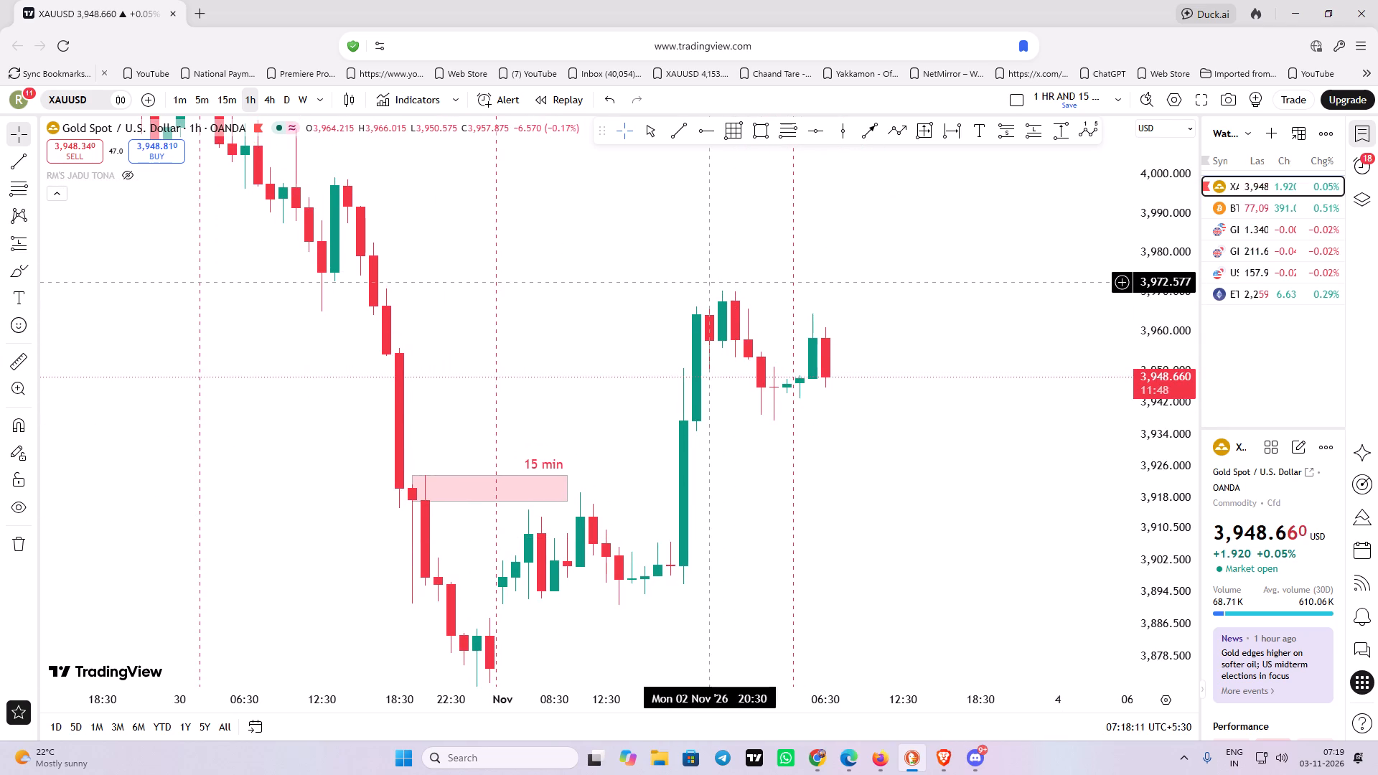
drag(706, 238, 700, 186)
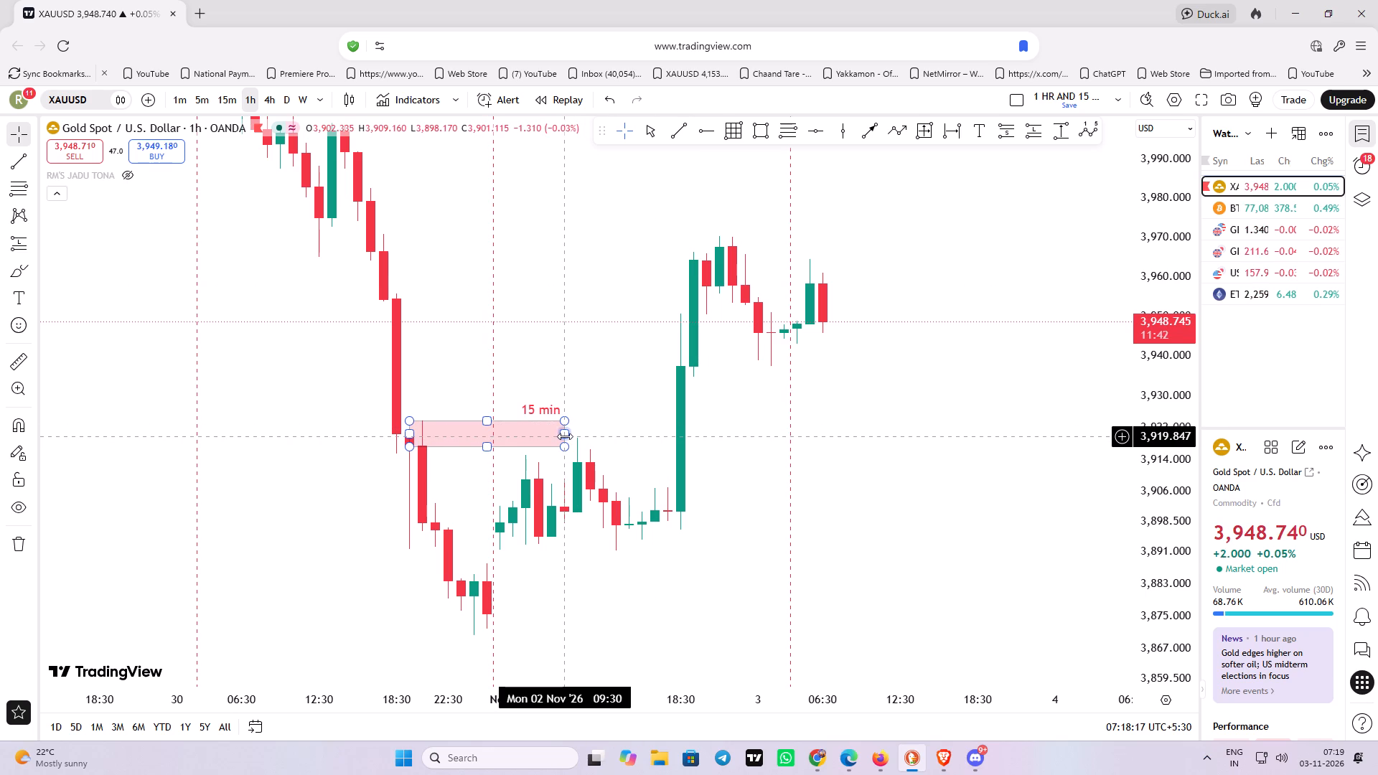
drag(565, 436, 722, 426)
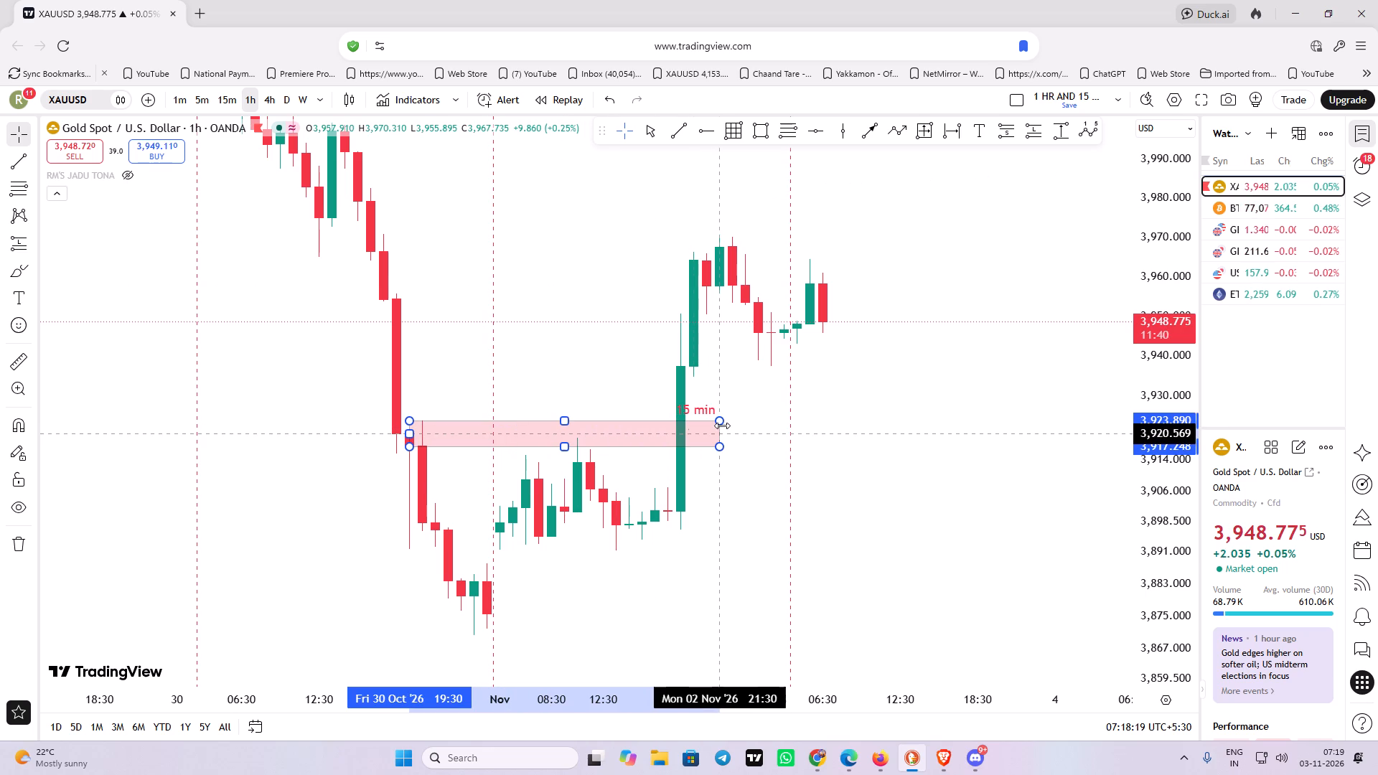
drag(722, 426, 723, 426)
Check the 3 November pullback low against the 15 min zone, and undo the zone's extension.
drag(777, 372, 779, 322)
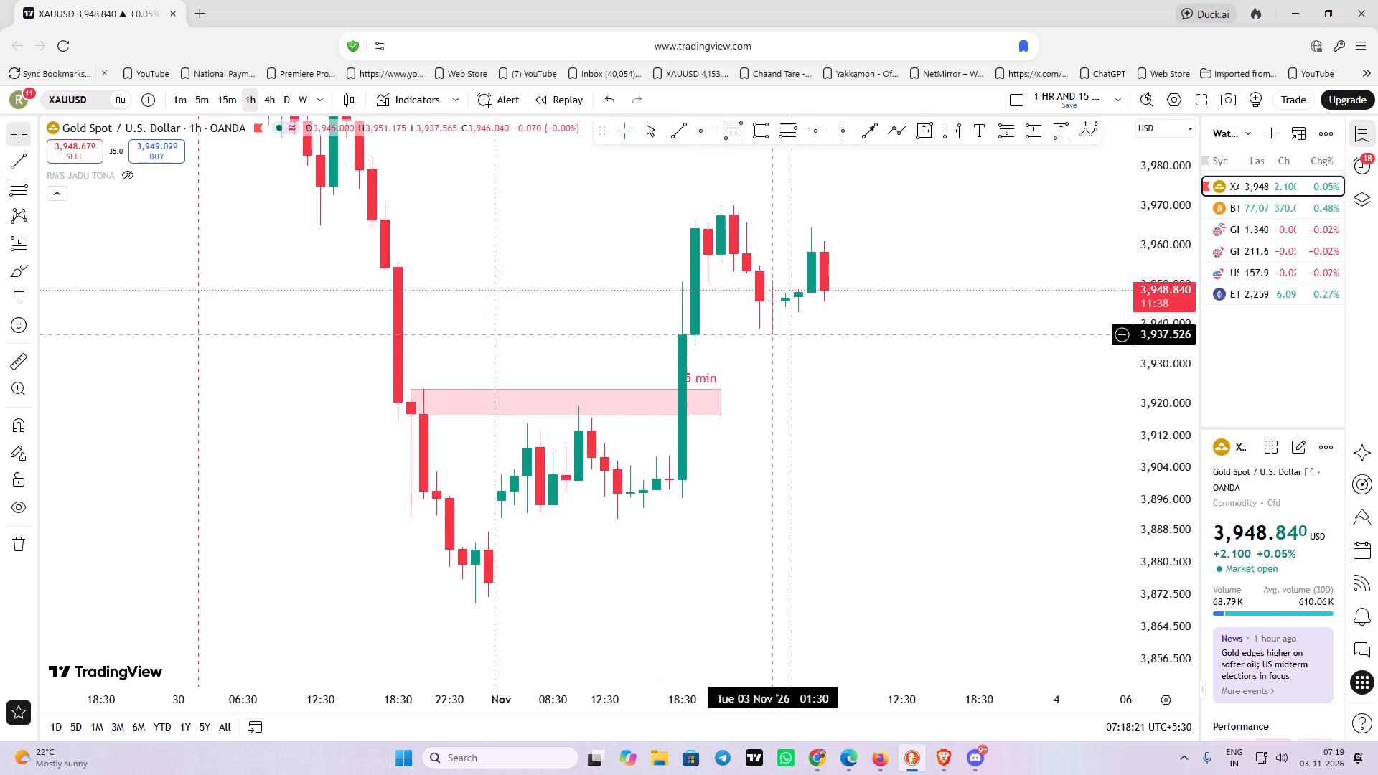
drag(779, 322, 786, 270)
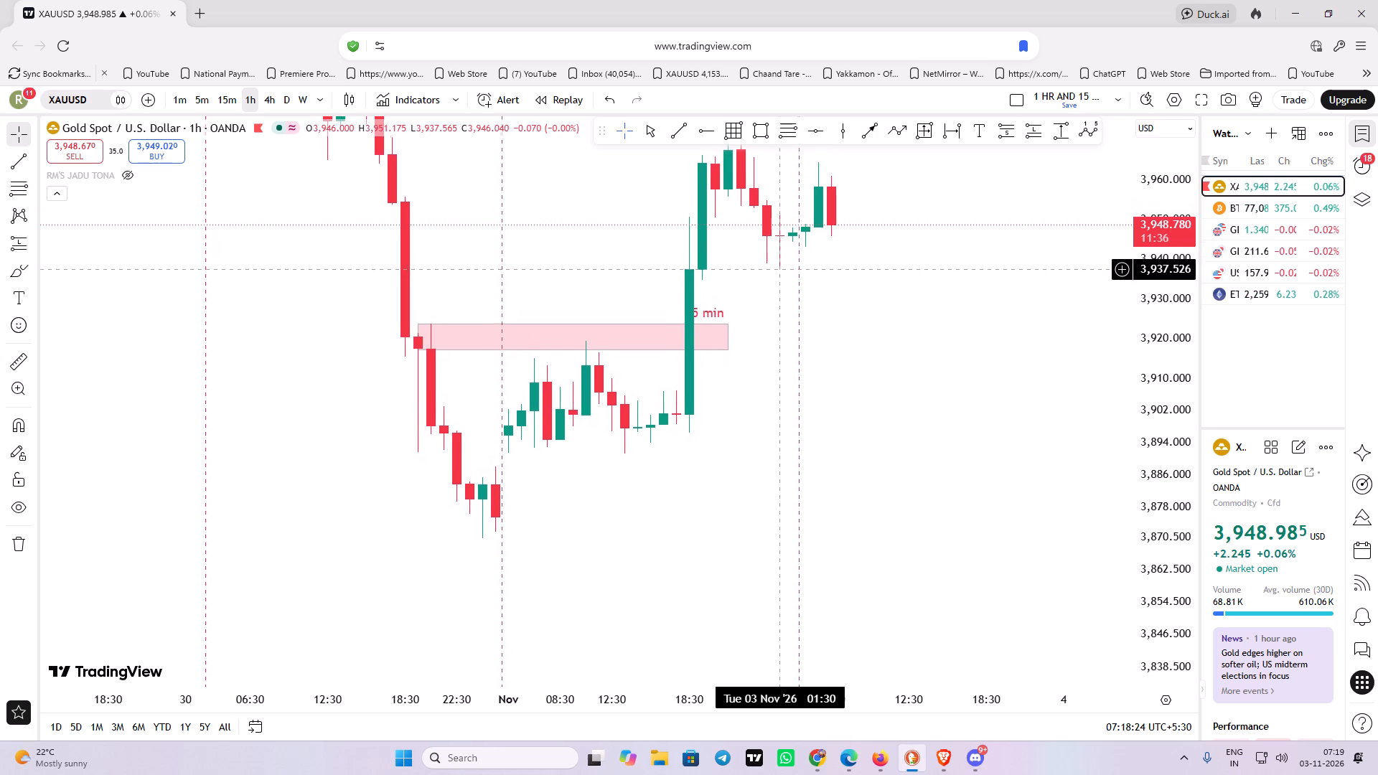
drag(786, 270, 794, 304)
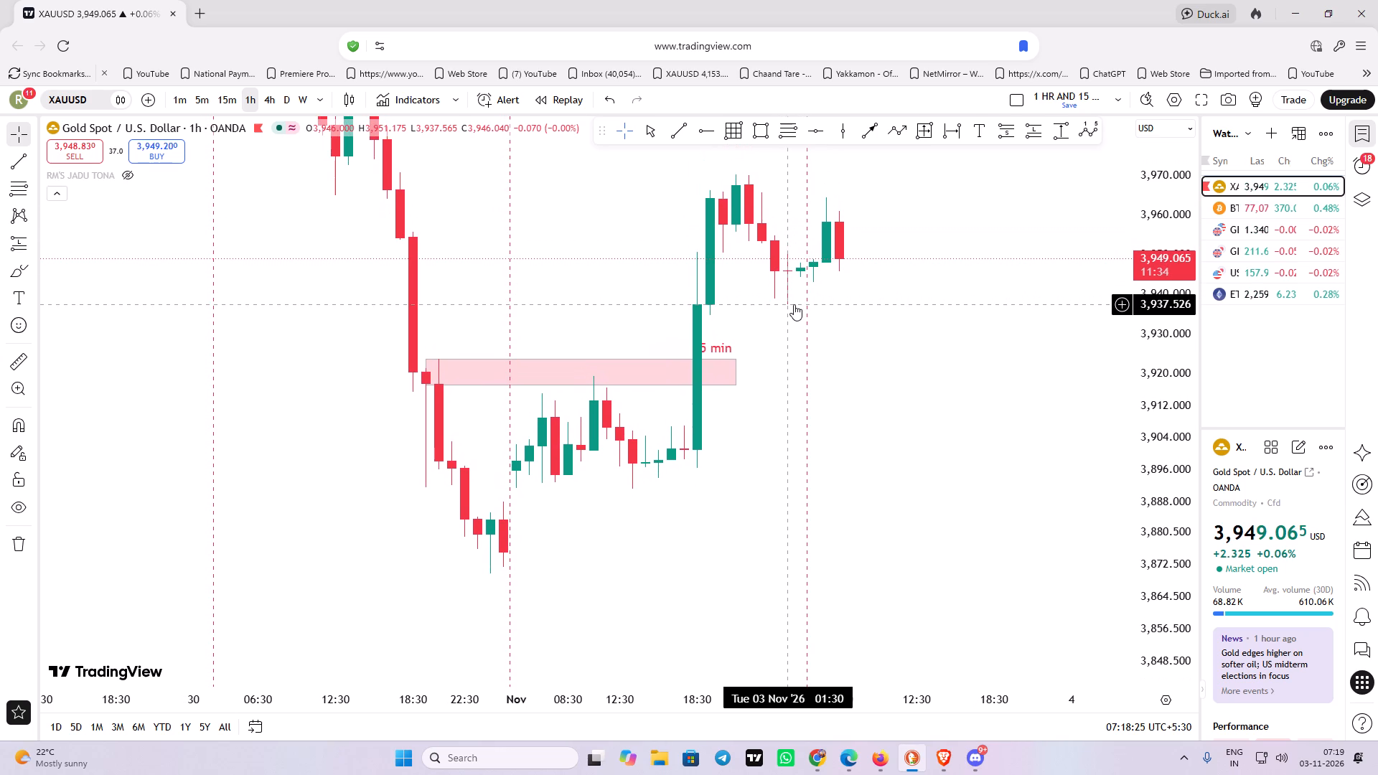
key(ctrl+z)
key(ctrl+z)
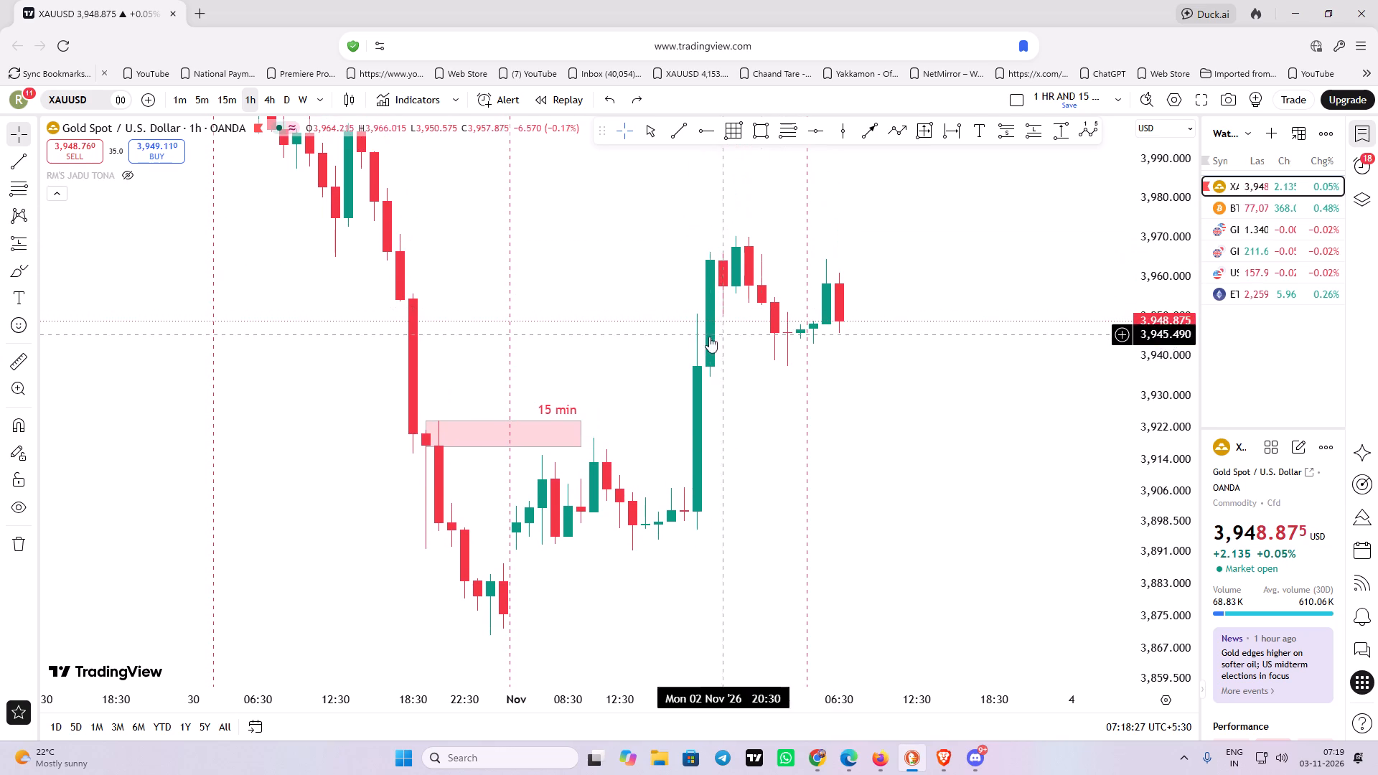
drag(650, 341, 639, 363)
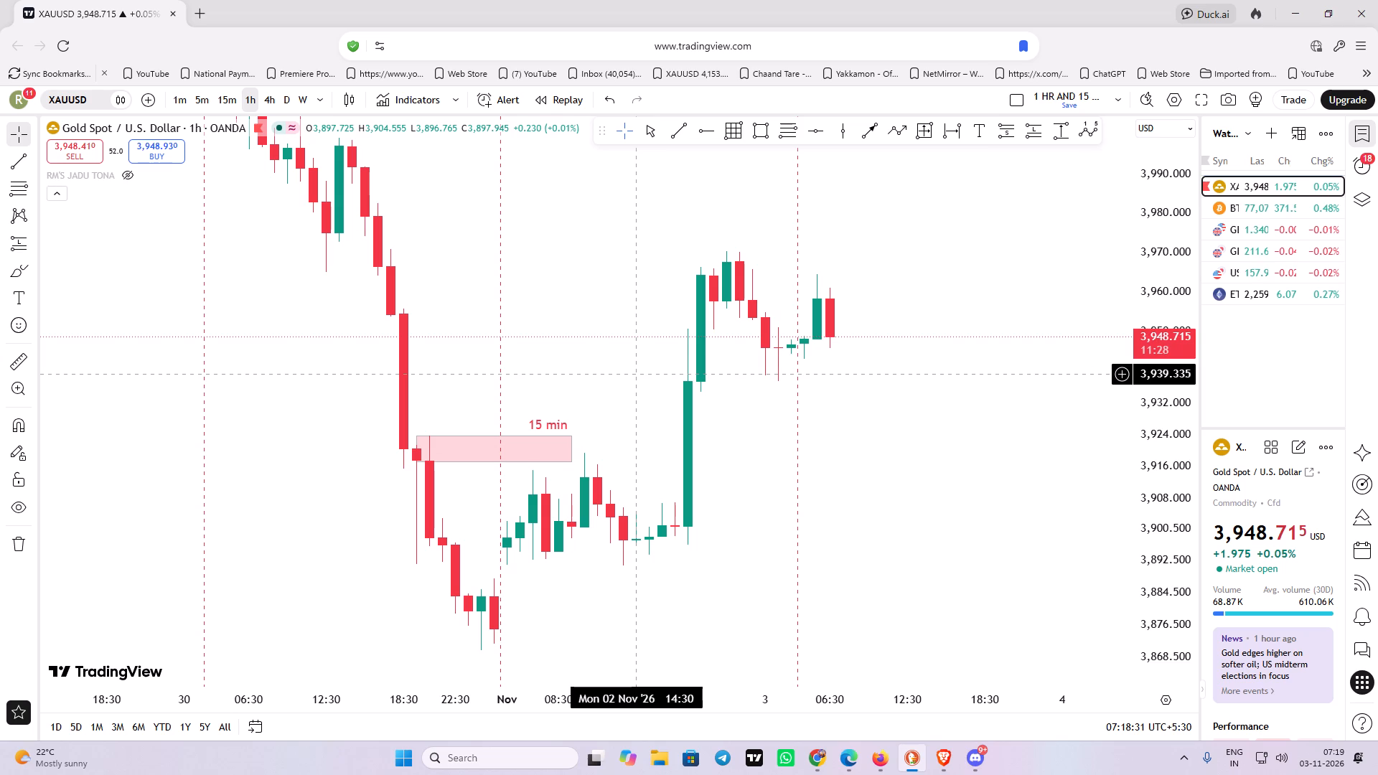
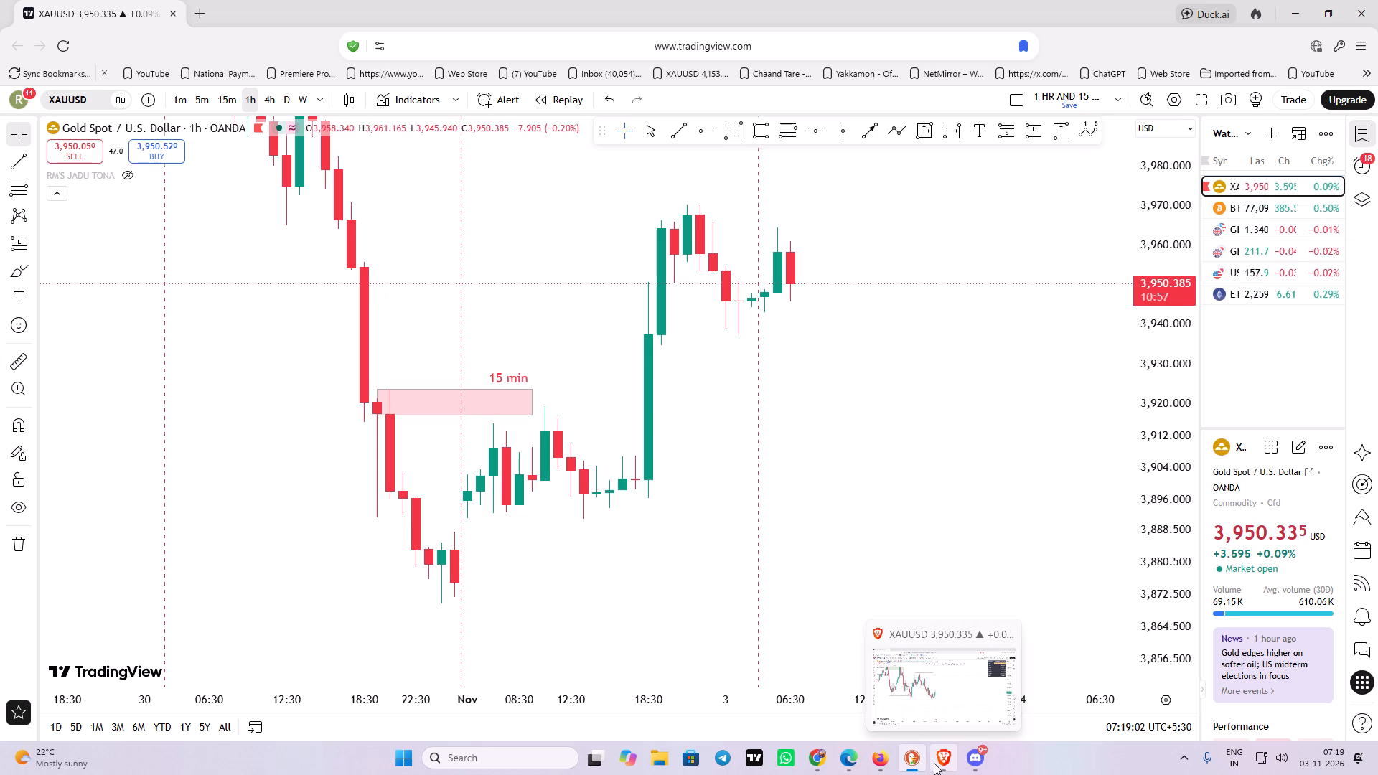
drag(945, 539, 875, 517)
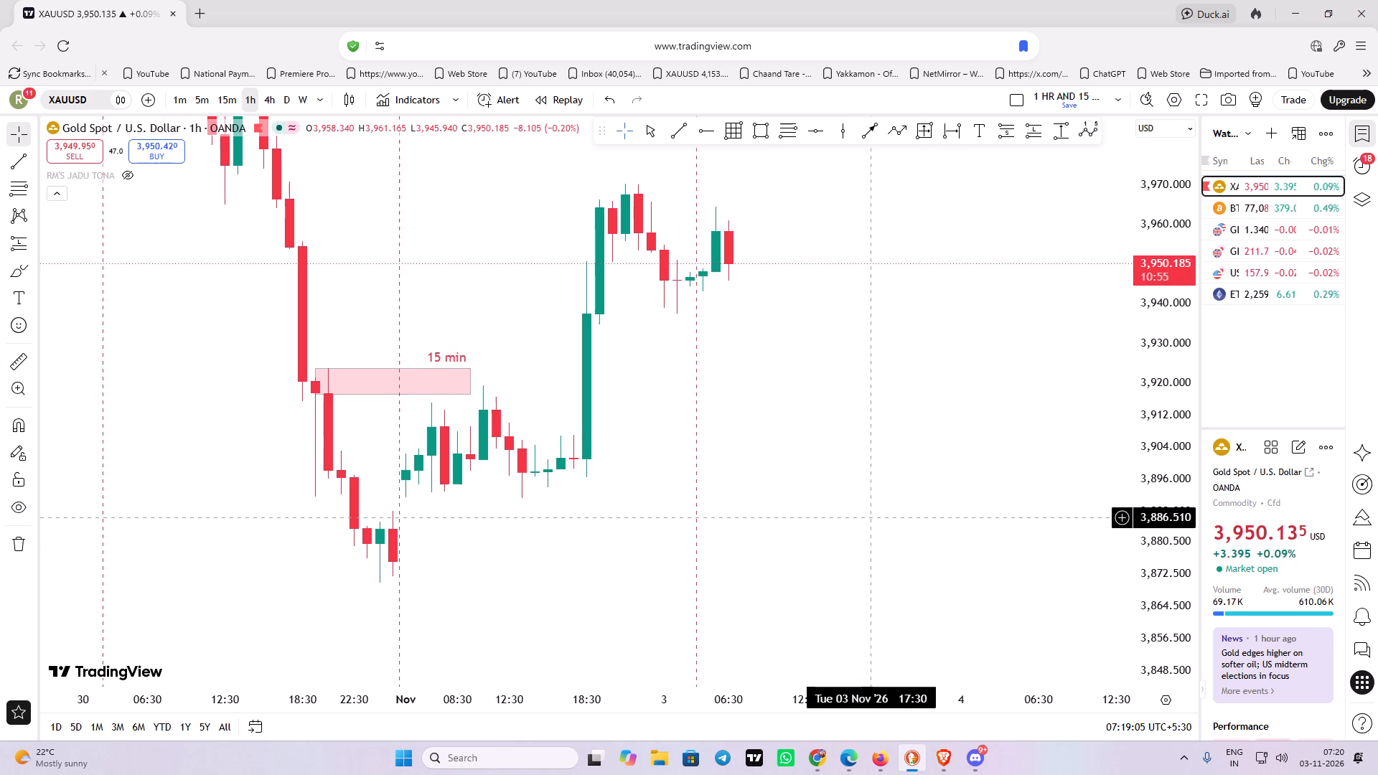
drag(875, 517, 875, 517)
Switch to the 1-minute gold chart in Brave and extend the end of the lowest horizontal line, beneath TJL-1, to 07:30.
click(953, 756)
drag(858, 496, 812, 482)
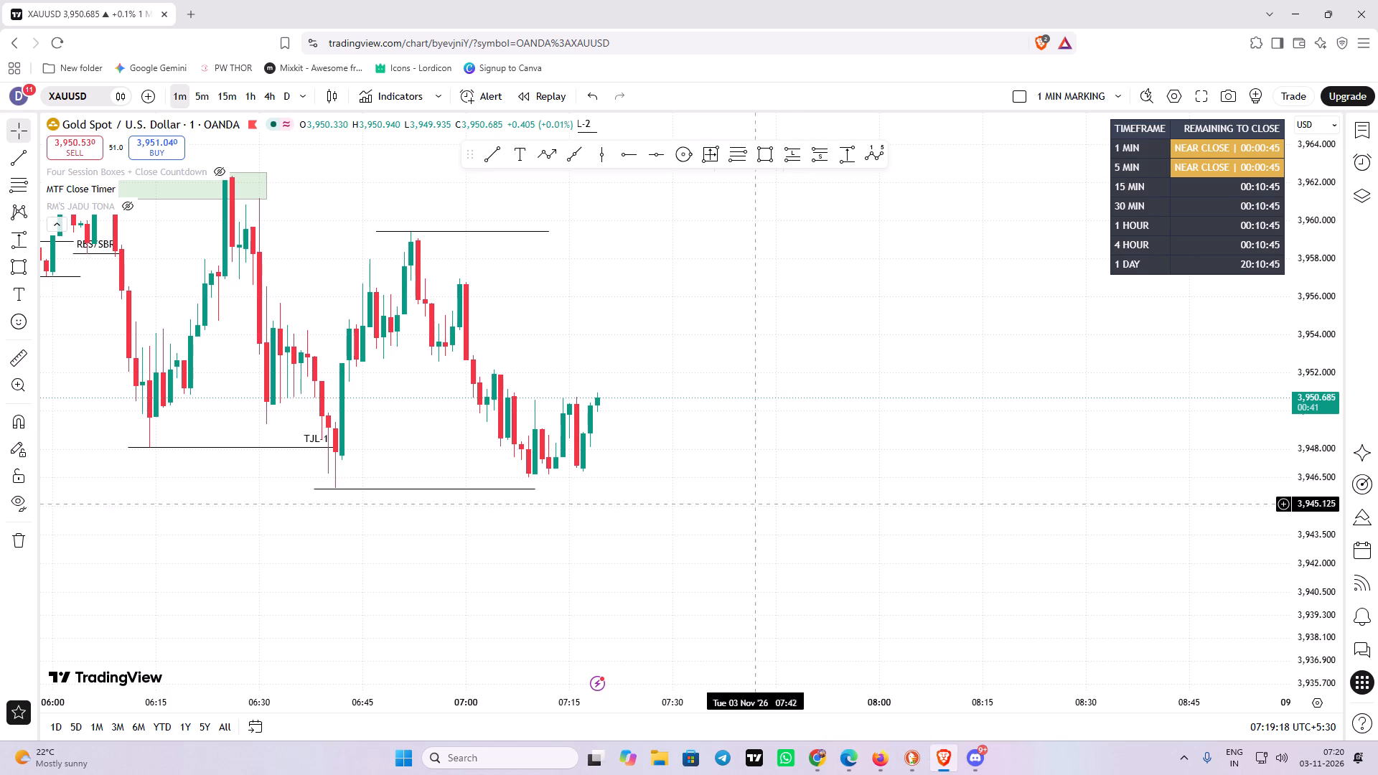
drag(680, 509, 700, 558)
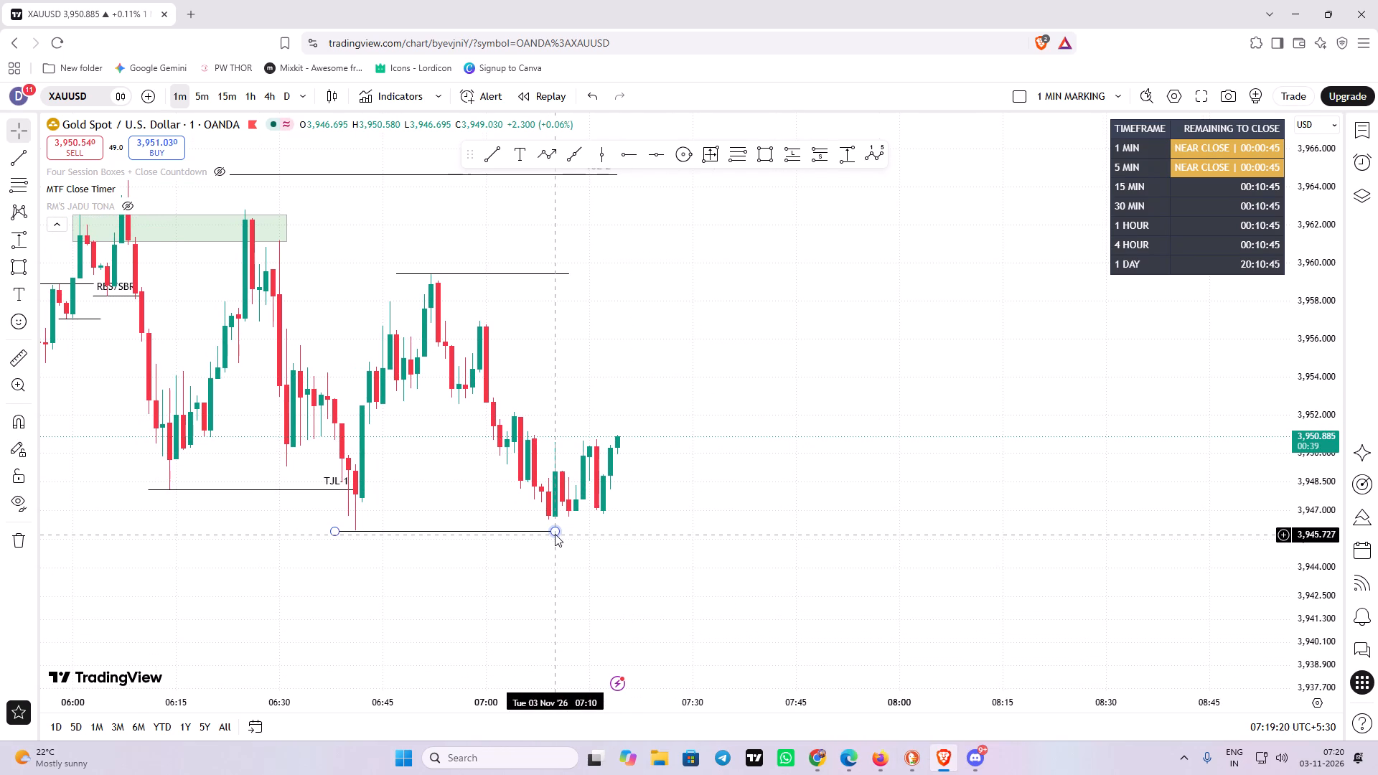
drag(555, 534, 691, 537)
click(688, 491)
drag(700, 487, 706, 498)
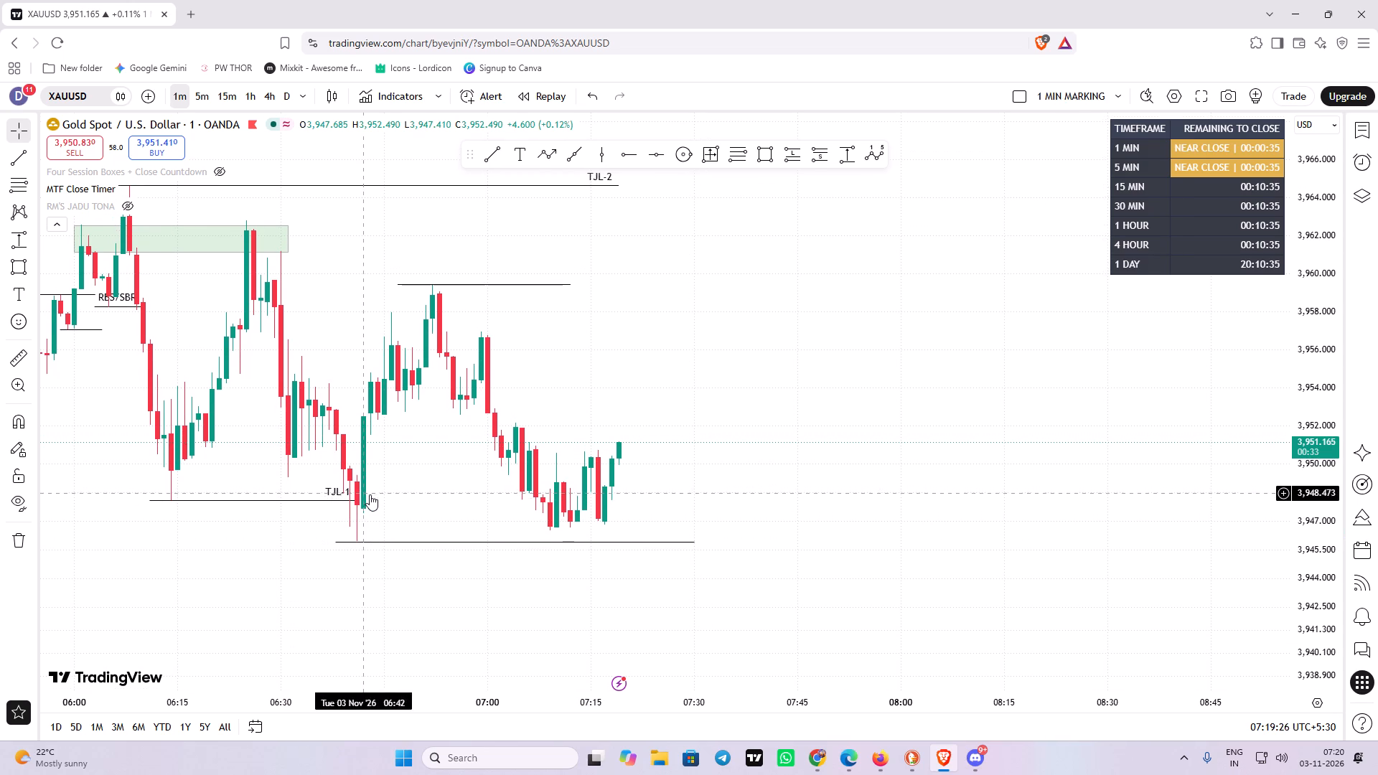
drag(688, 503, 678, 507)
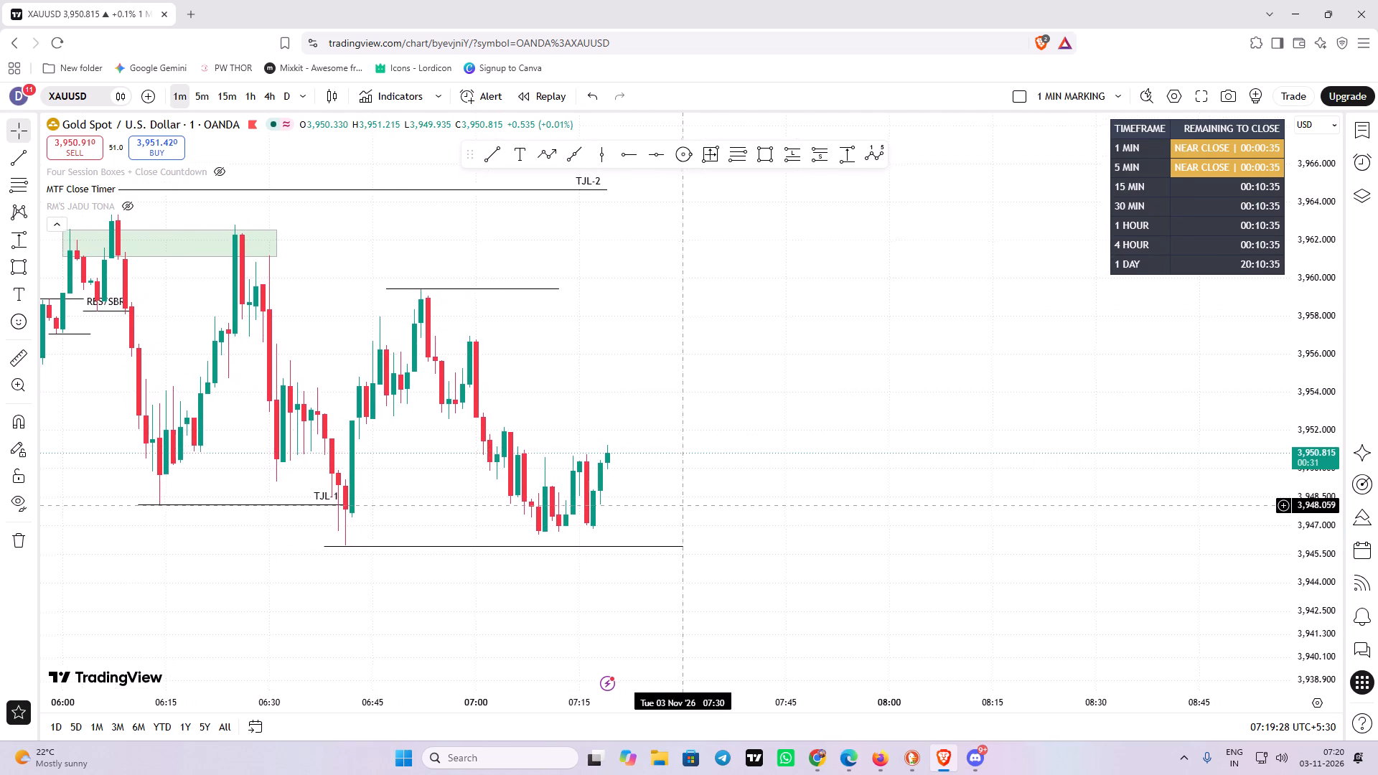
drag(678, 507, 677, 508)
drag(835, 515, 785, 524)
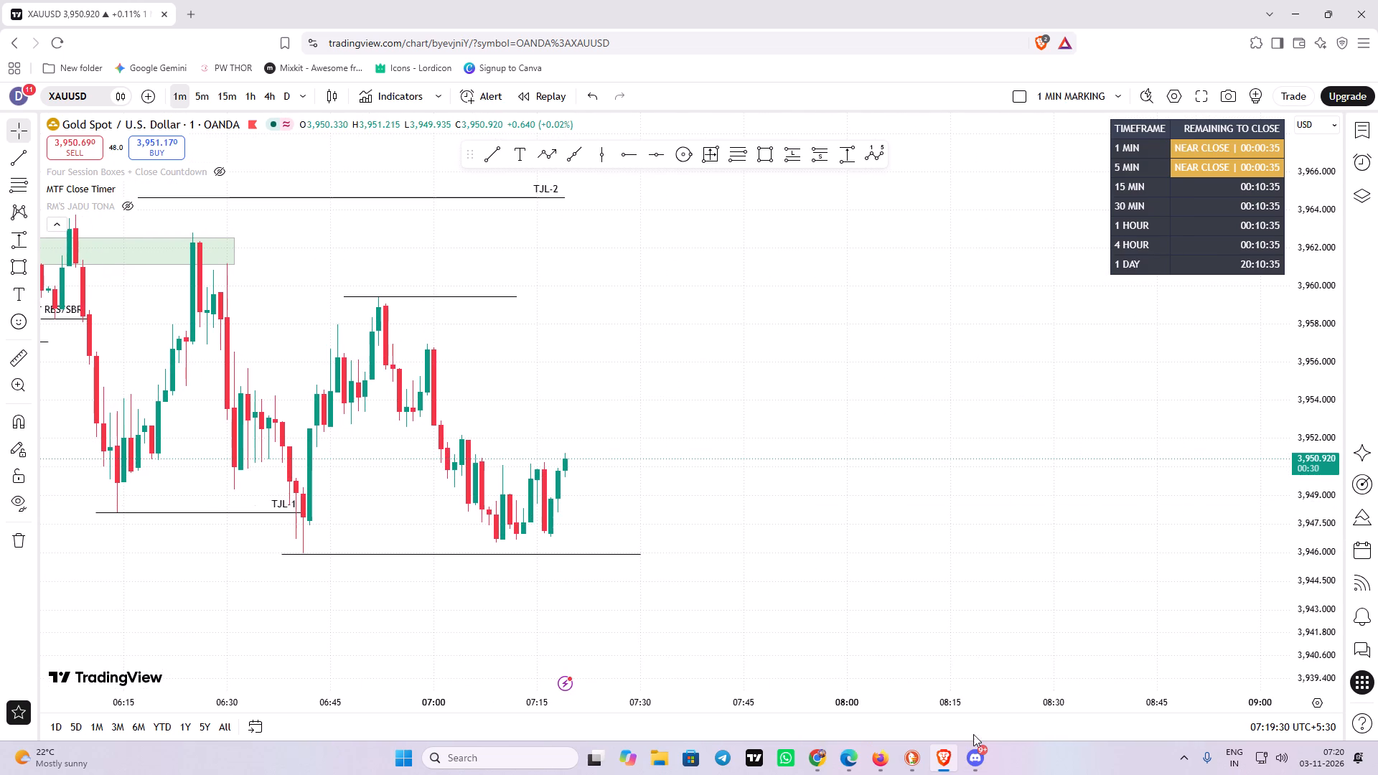
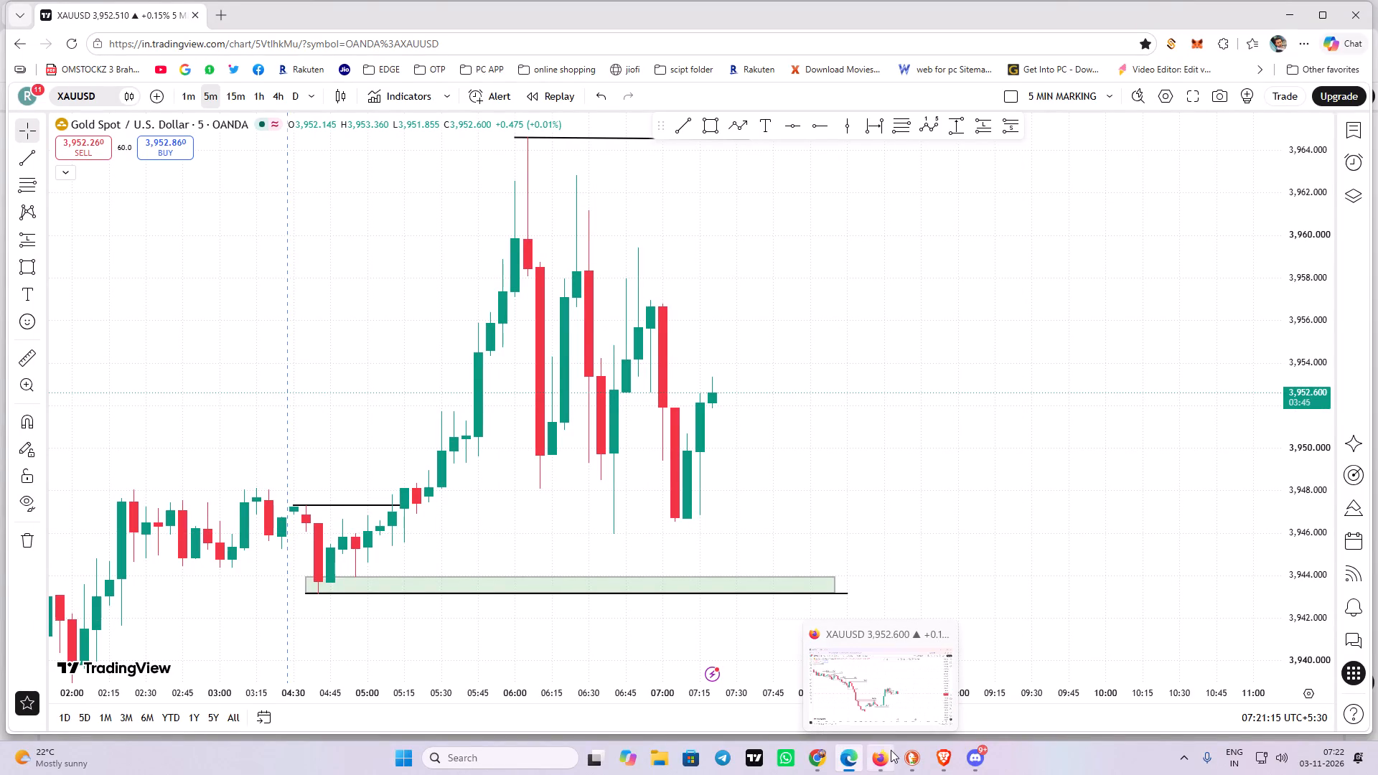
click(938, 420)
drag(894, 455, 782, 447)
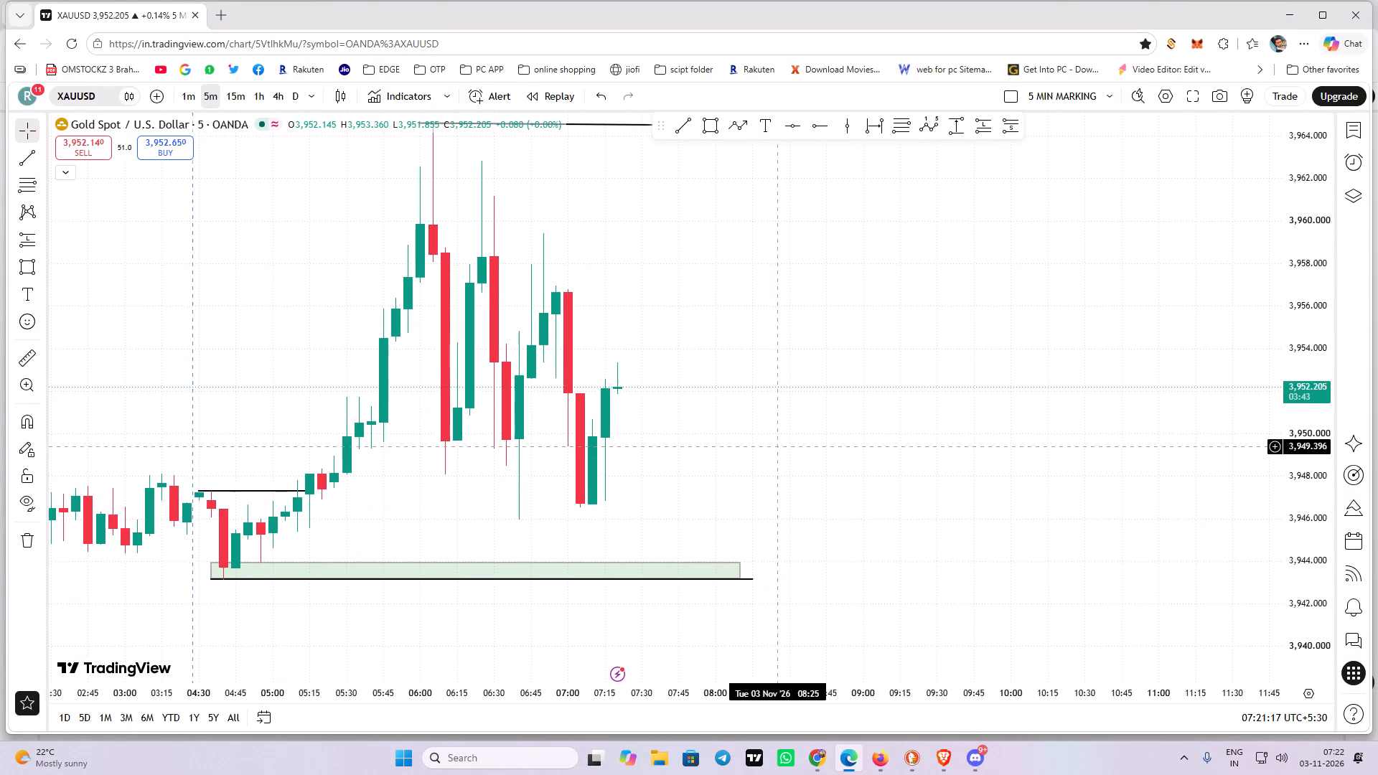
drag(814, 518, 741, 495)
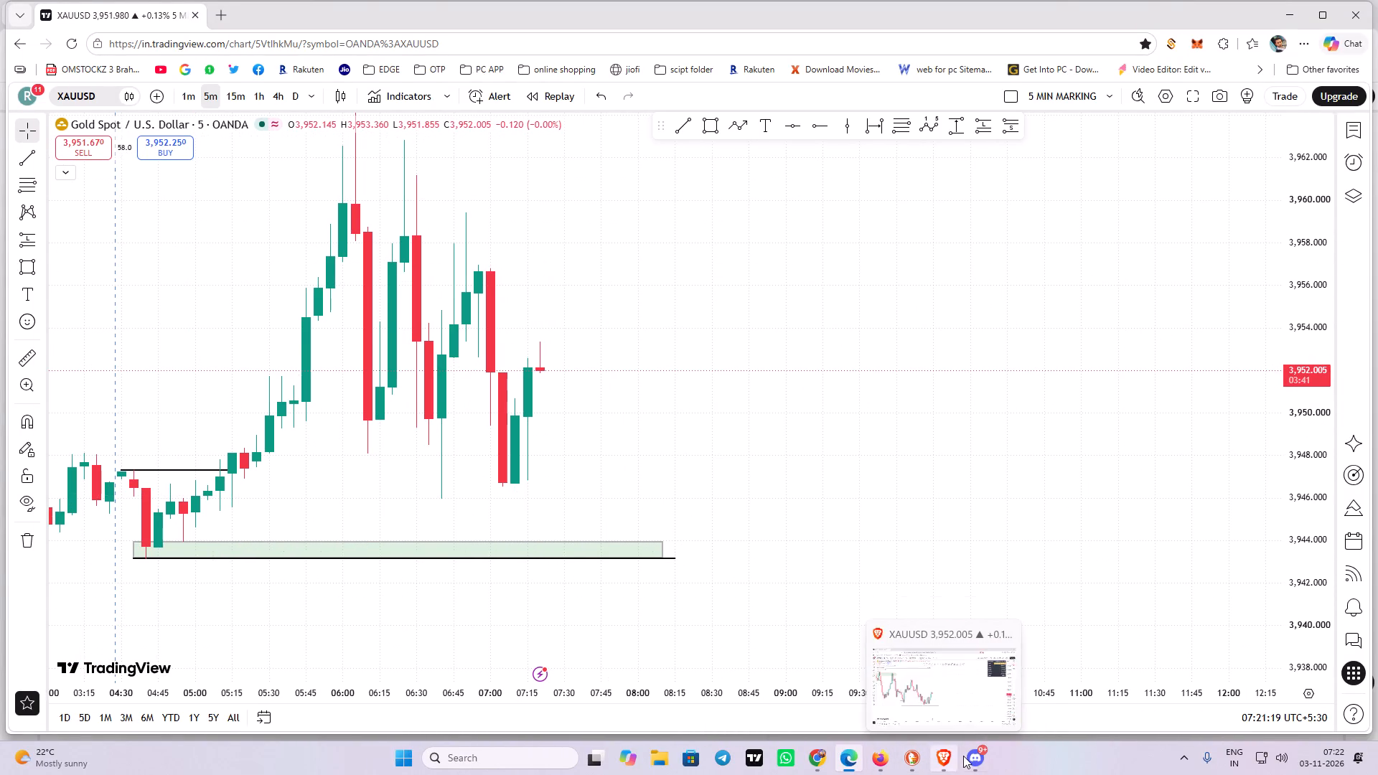
Switch to the 1-minute gold chart in Brave and extend the unlabelled horizontal line below TJL-2 to 07:41 at about 3,959.43.
click(934, 757)
drag(939, 629, 856, 623)
drag(731, 576, 779, 560)
drag(676, 463, 706, 479)
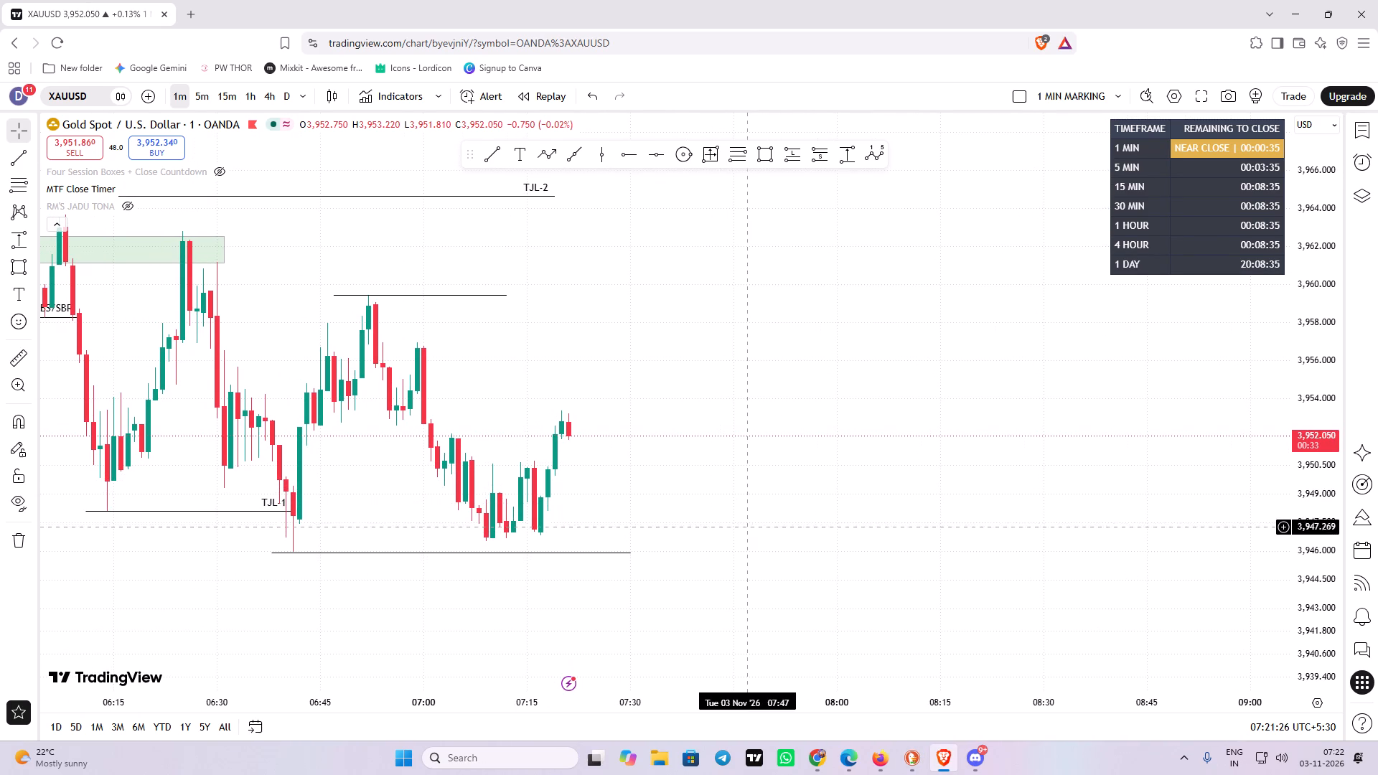
drag(721, 499, 847, 550)
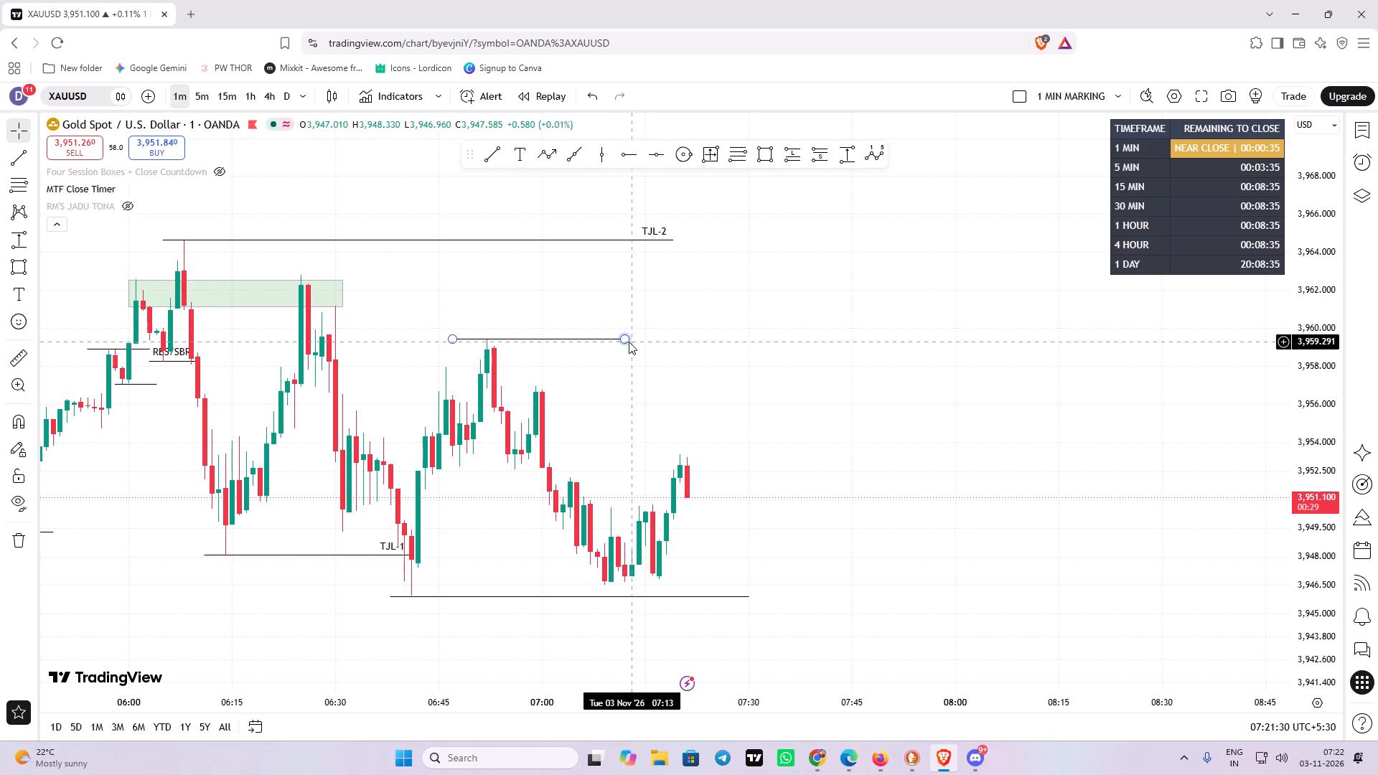
drag(627, 340, 827, 358)
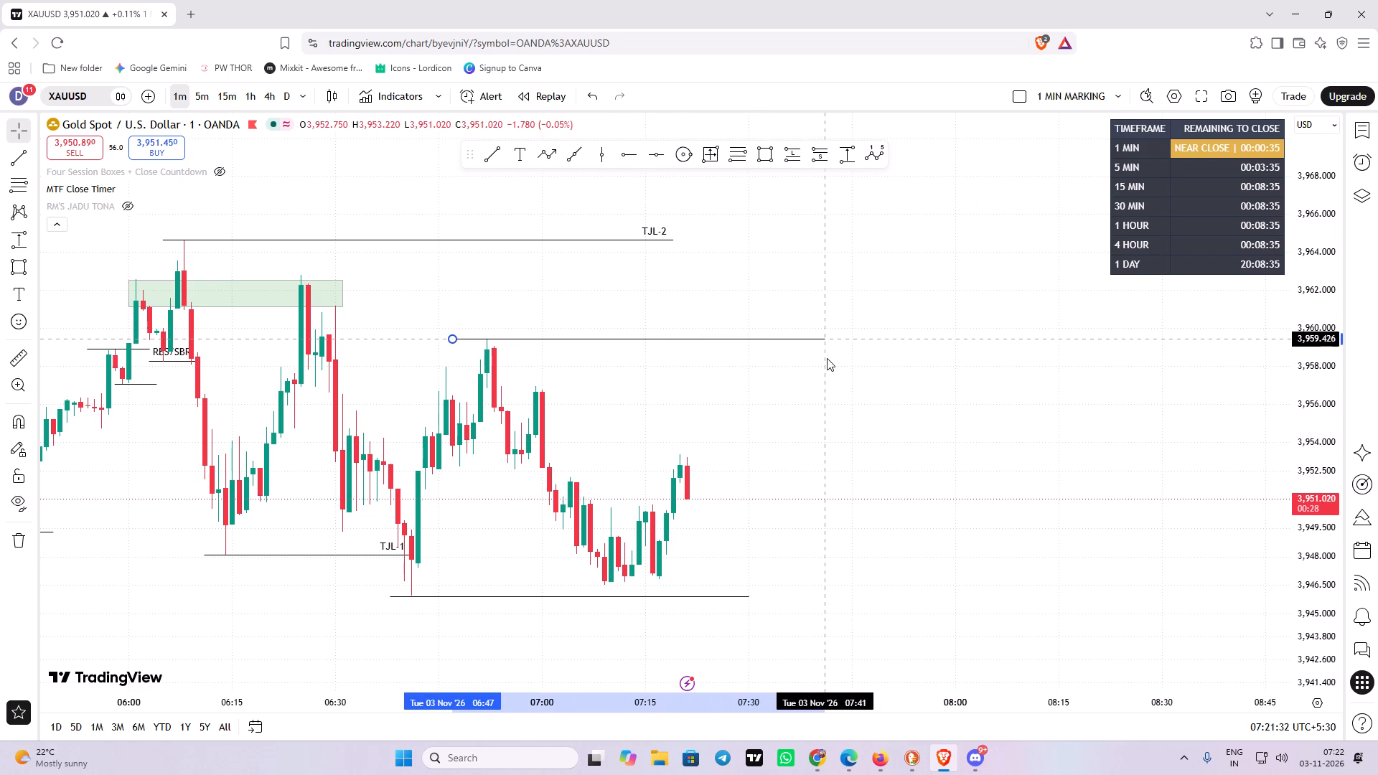
drag(827, 358, 828, 358)
Examine the recent 1-minute gold candles between the extended upper line and the lowest horizontal line.
drag(835, 423, 749, 438)
drag(746, 451, 734, 423)
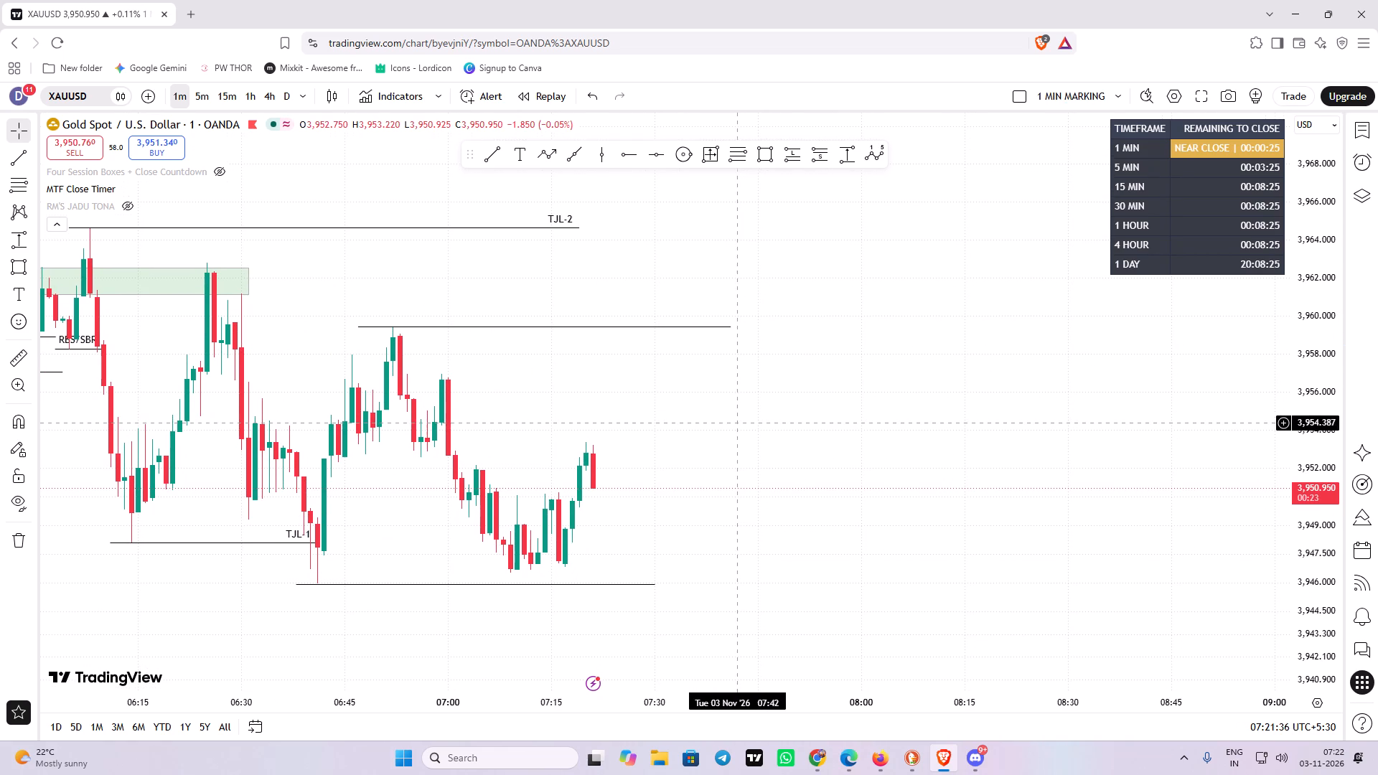
drag(734, 423, 766, 415)
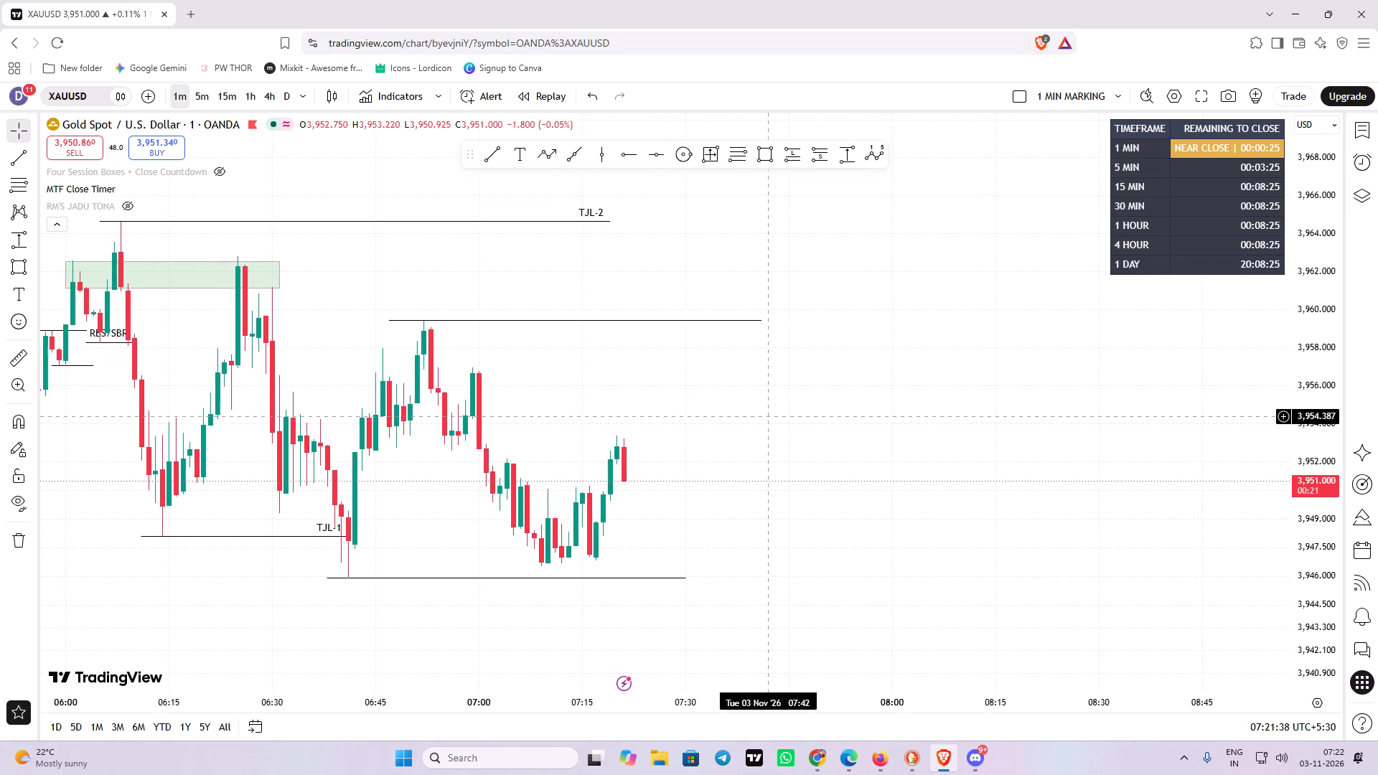
drag(766, 415, 767, 415)
drag(382, 264, 488, 282)
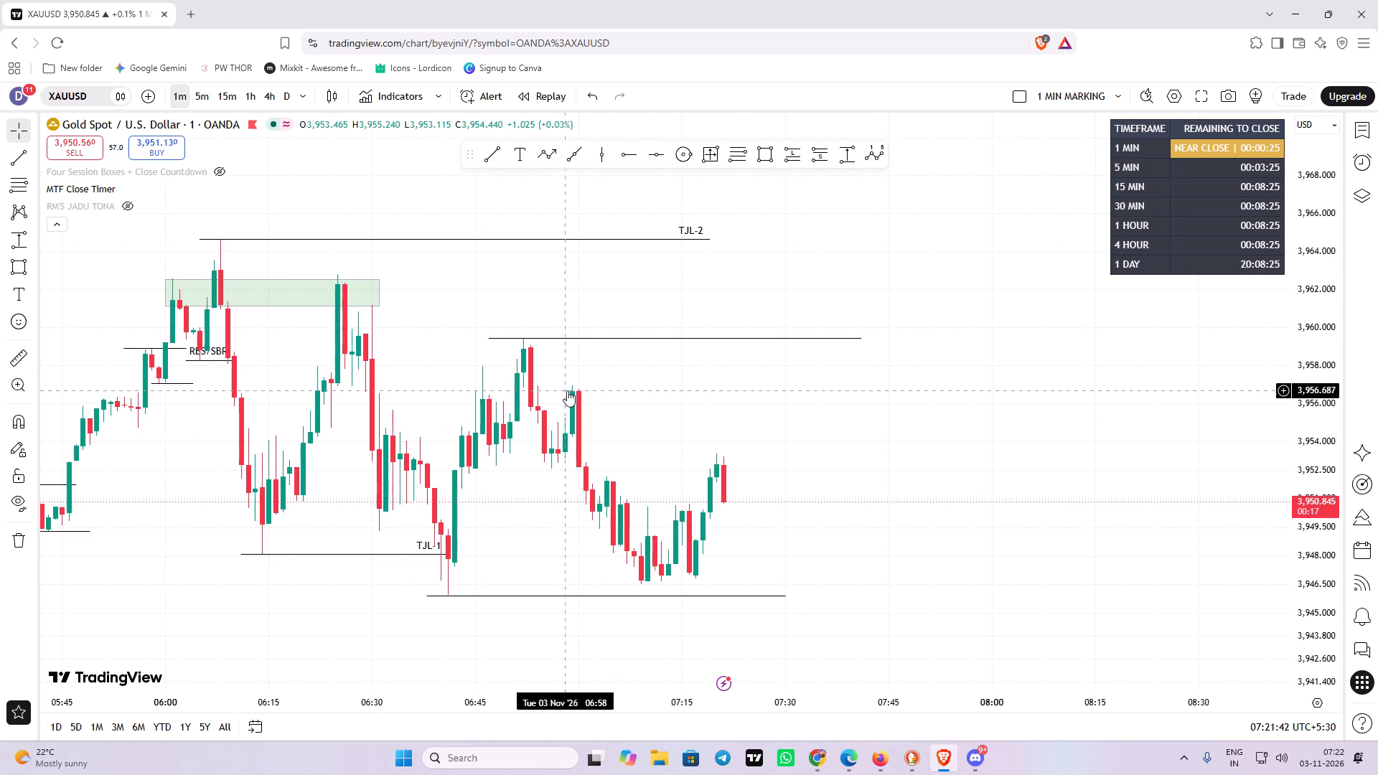
drag(769, 452, 705, 438)
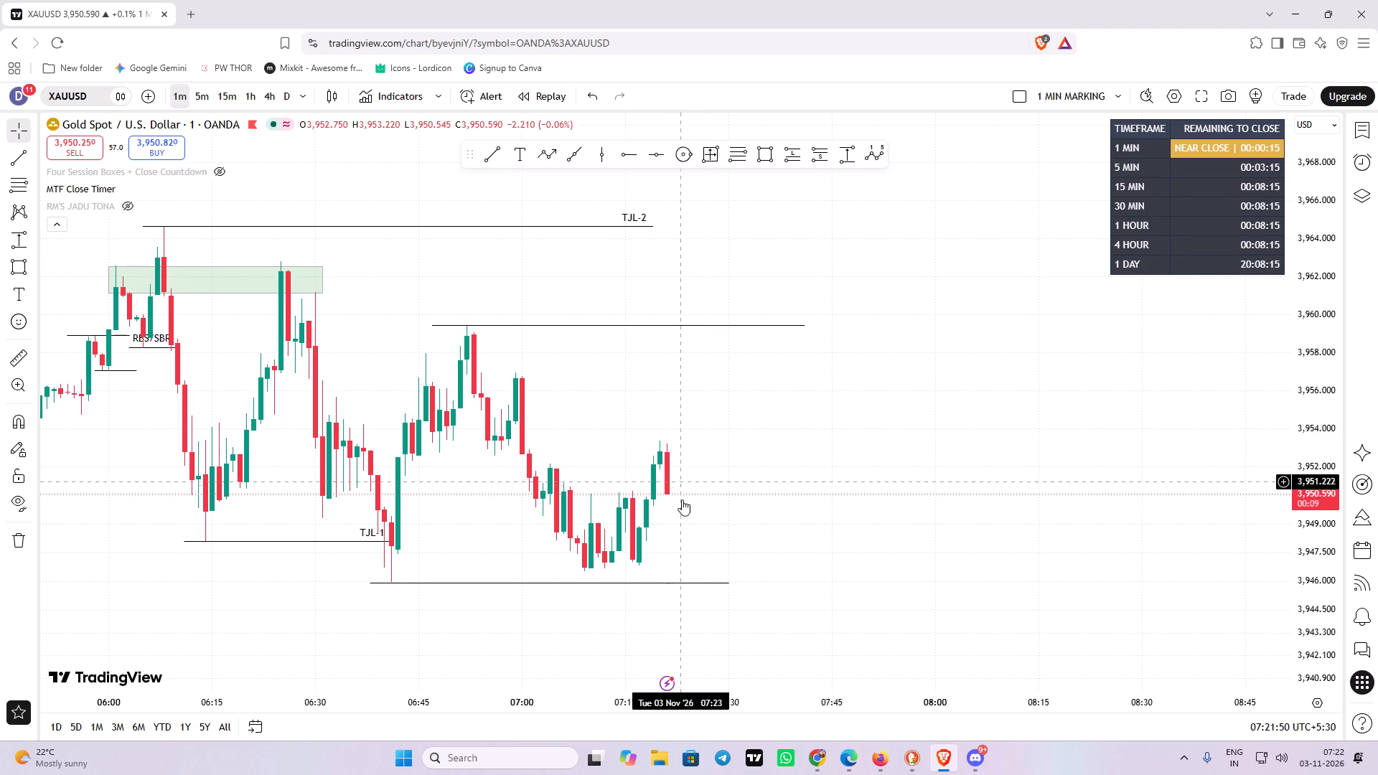
click(764, 449)
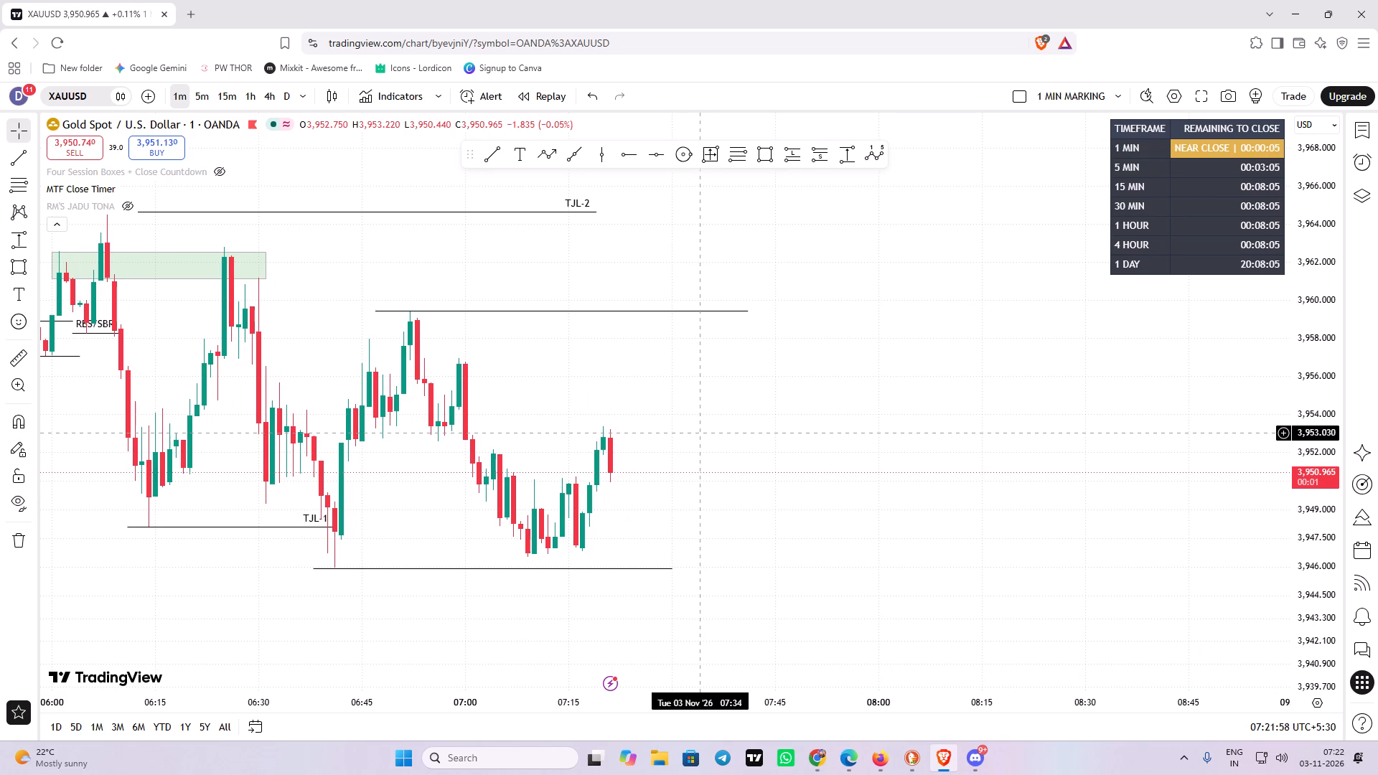
click(640, 432)
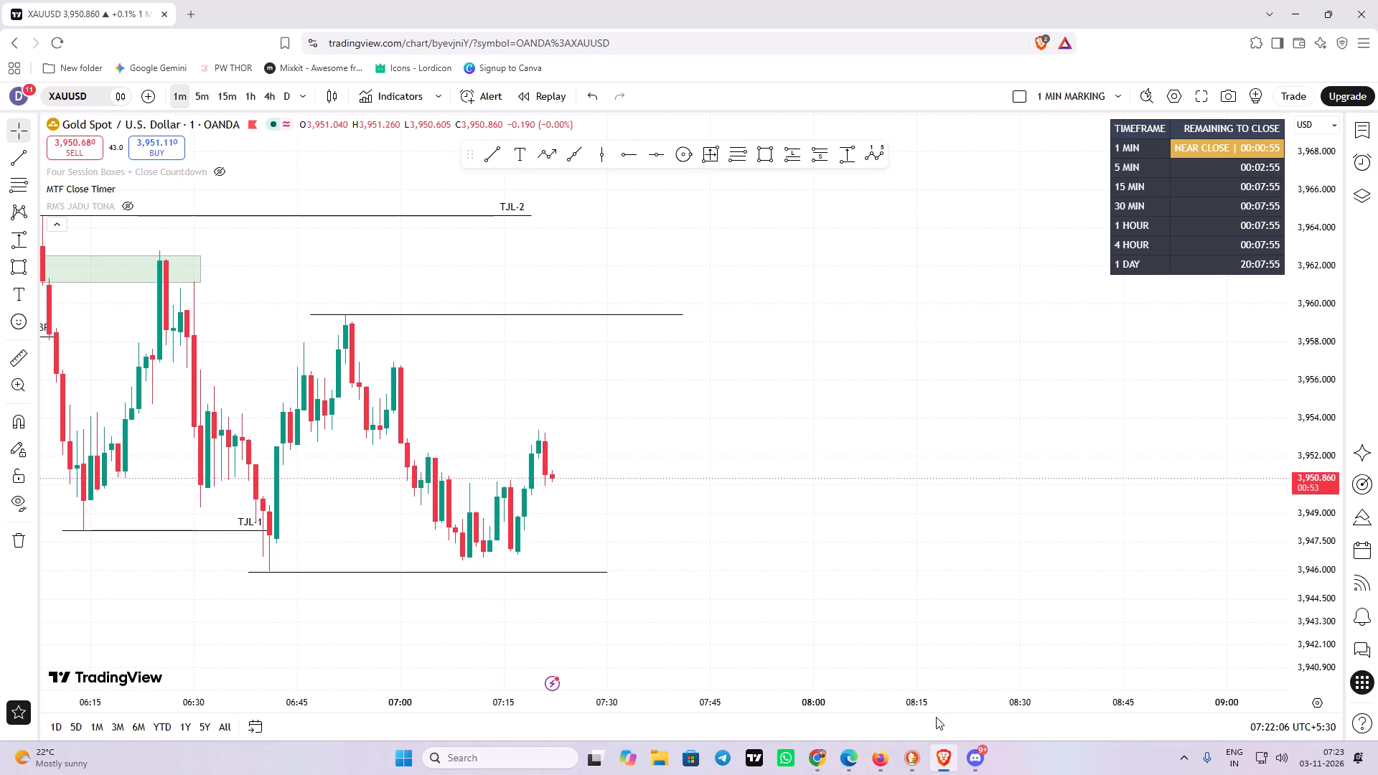
Open the background application with the black icon from the hidden system tray items.
click(1189, 756)
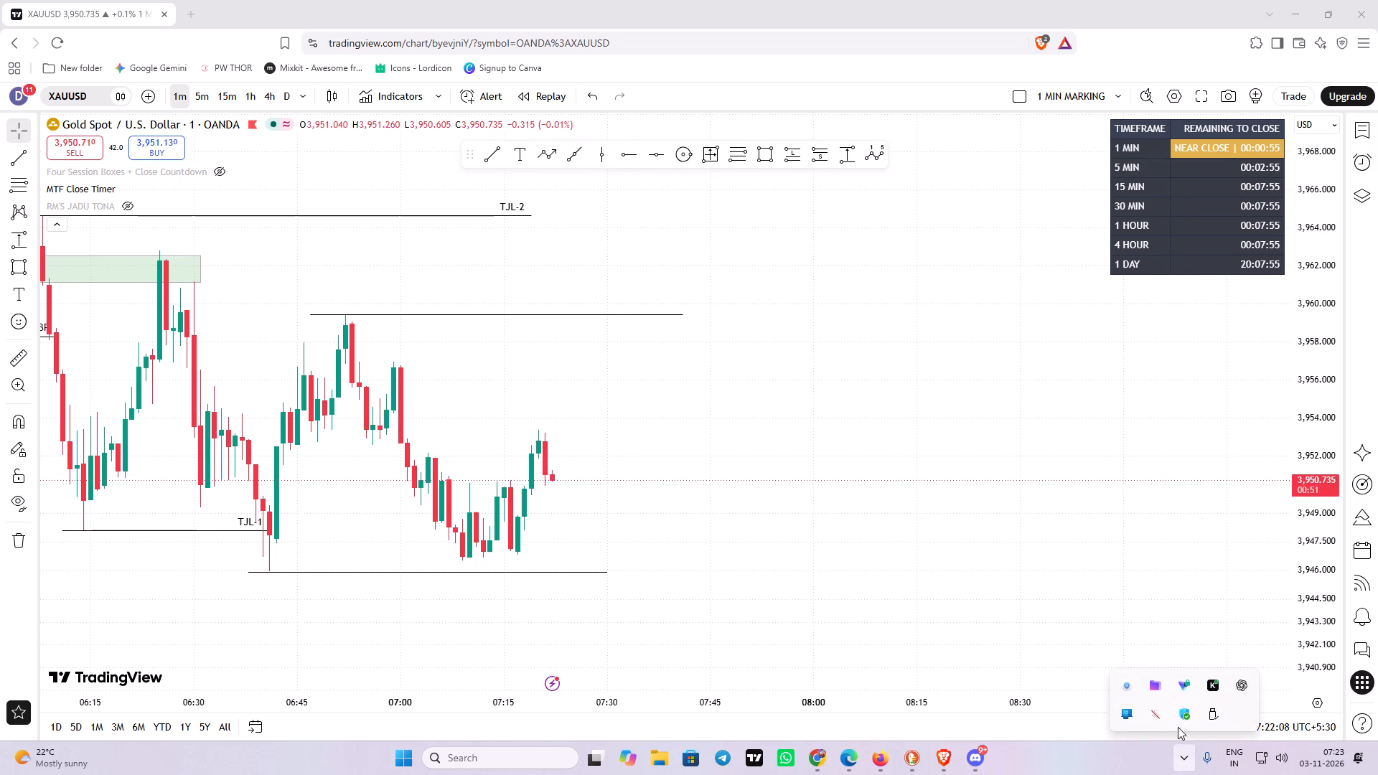
click(1212, 688)
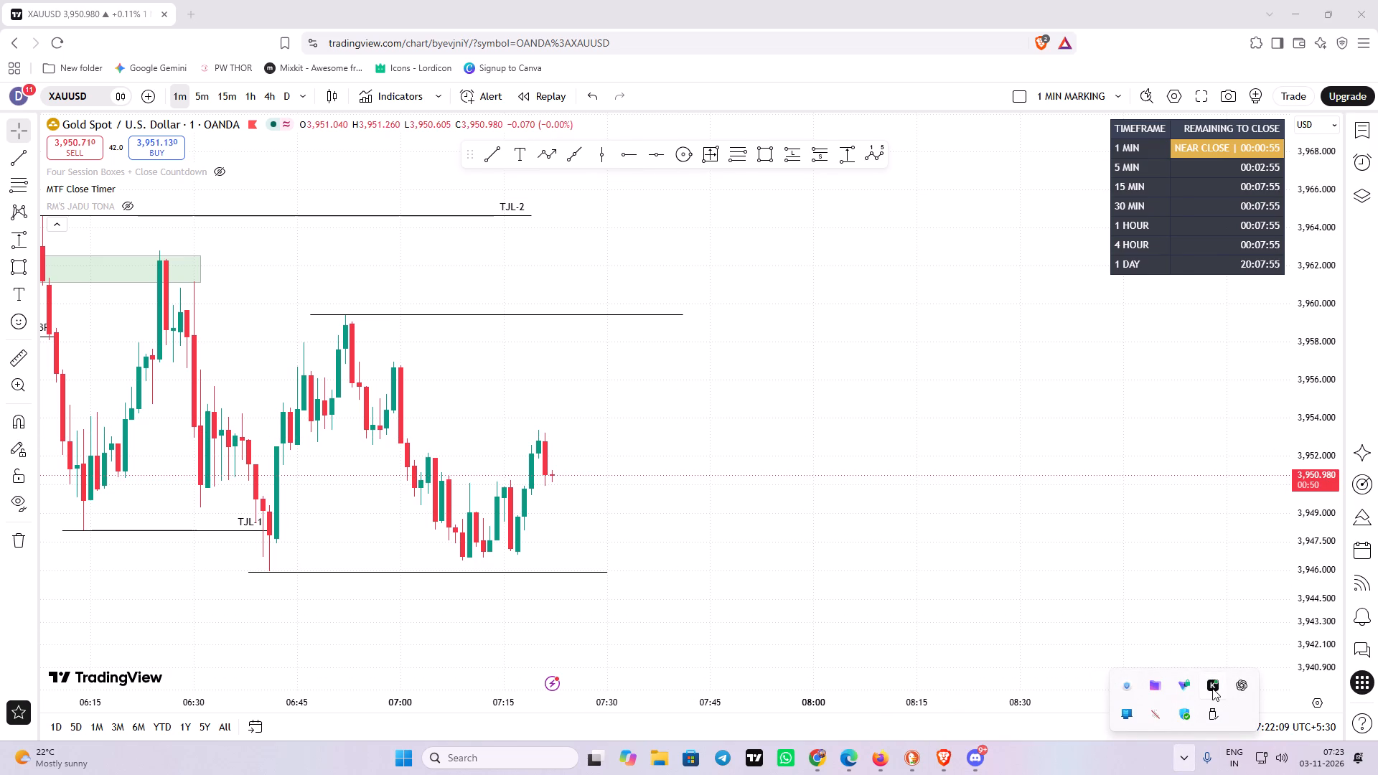
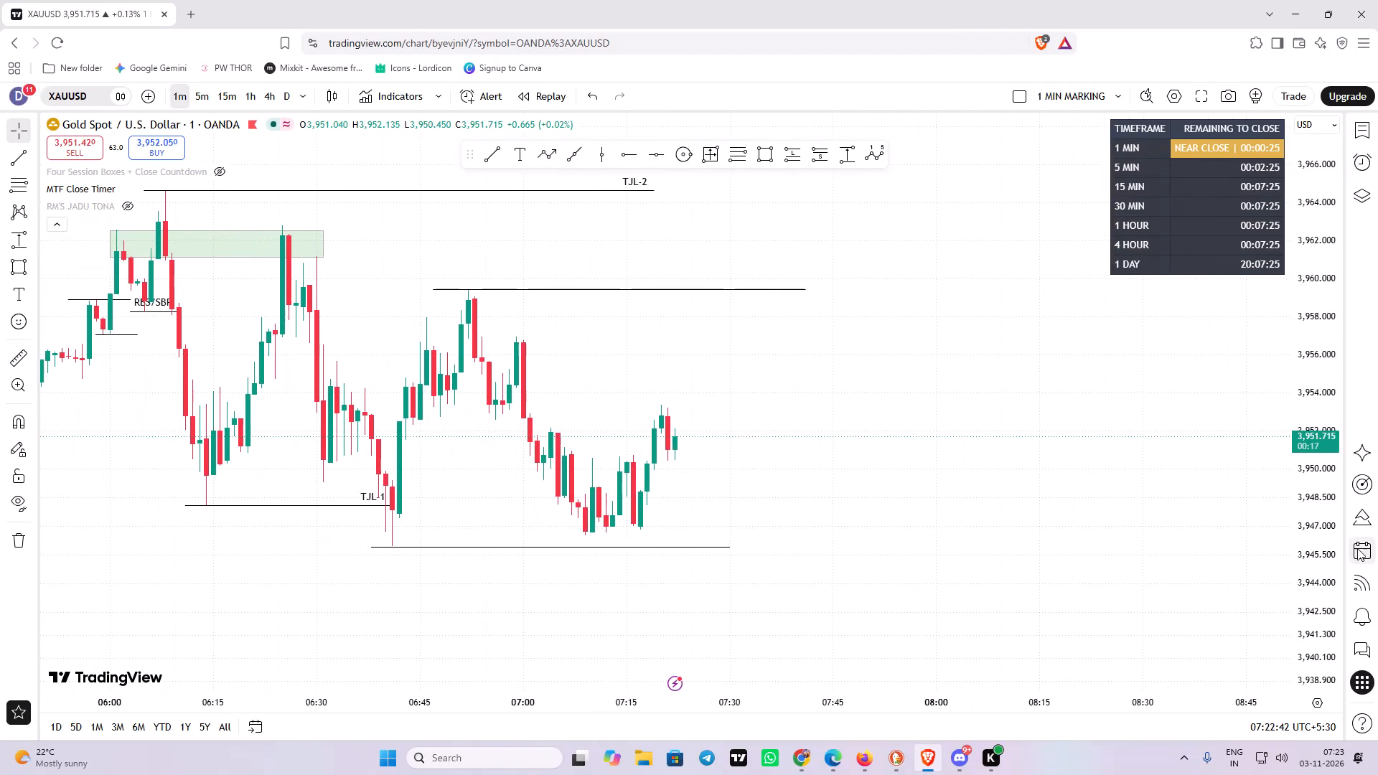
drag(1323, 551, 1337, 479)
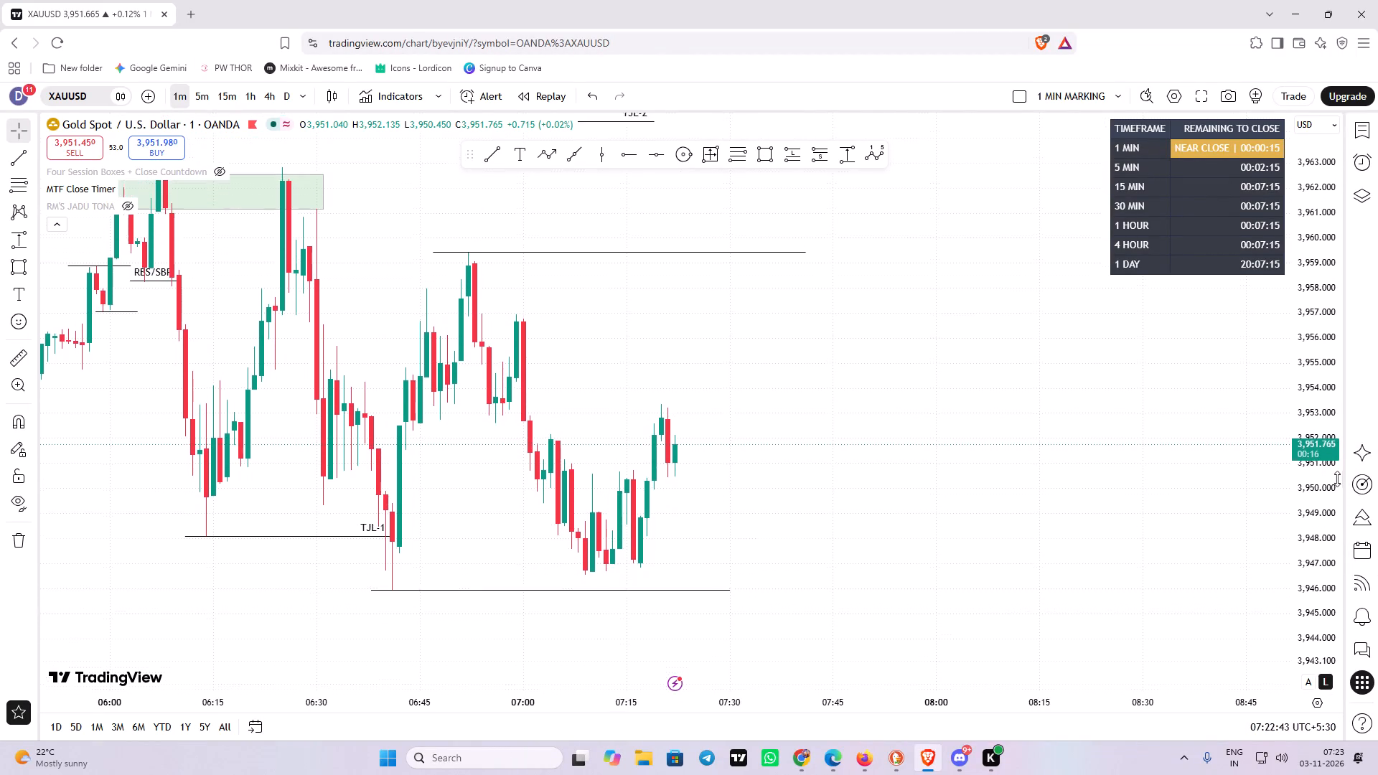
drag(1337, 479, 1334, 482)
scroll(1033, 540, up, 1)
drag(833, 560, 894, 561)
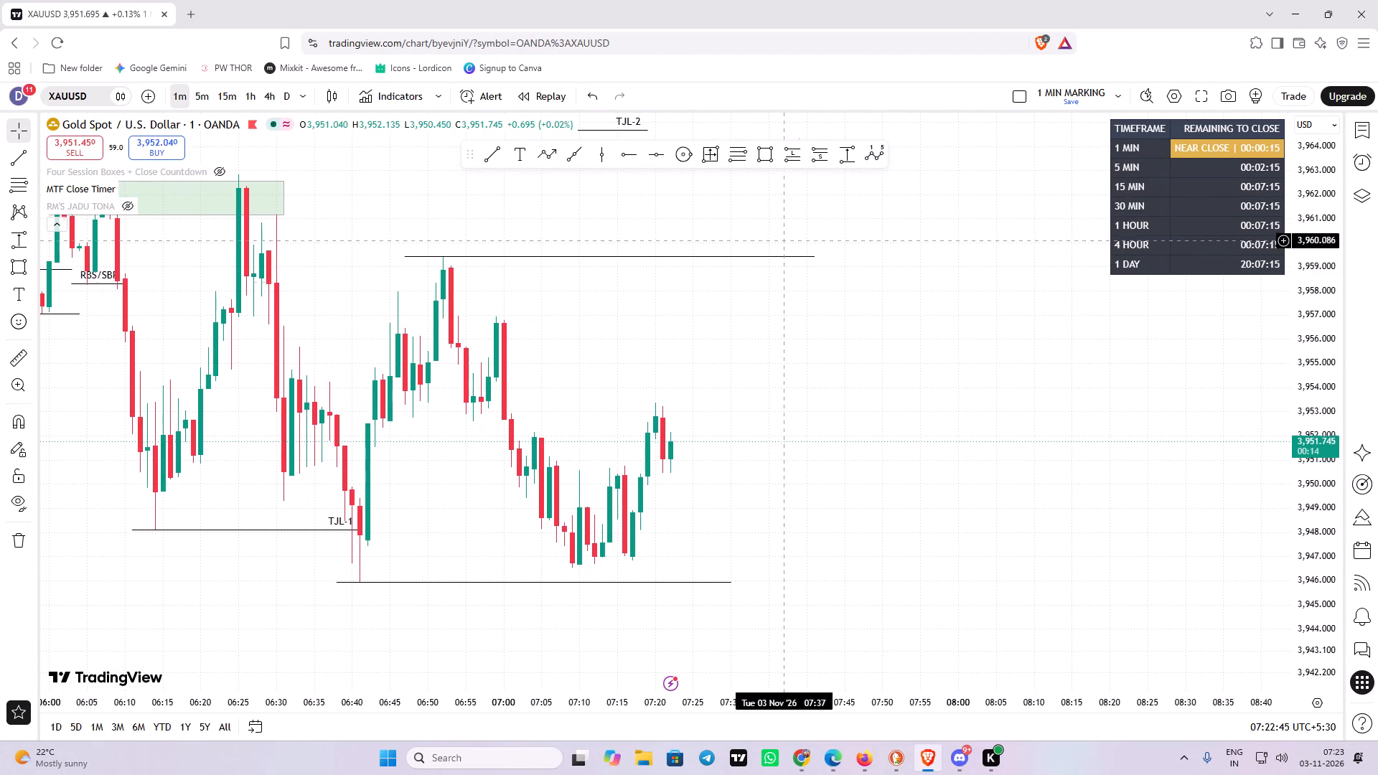
Switch to the 5-minute gold chart in Edge and place a long position with its entry at 07:20, about 3,950.48.
click(840, 762)
drag(739, 451, 744, 451)
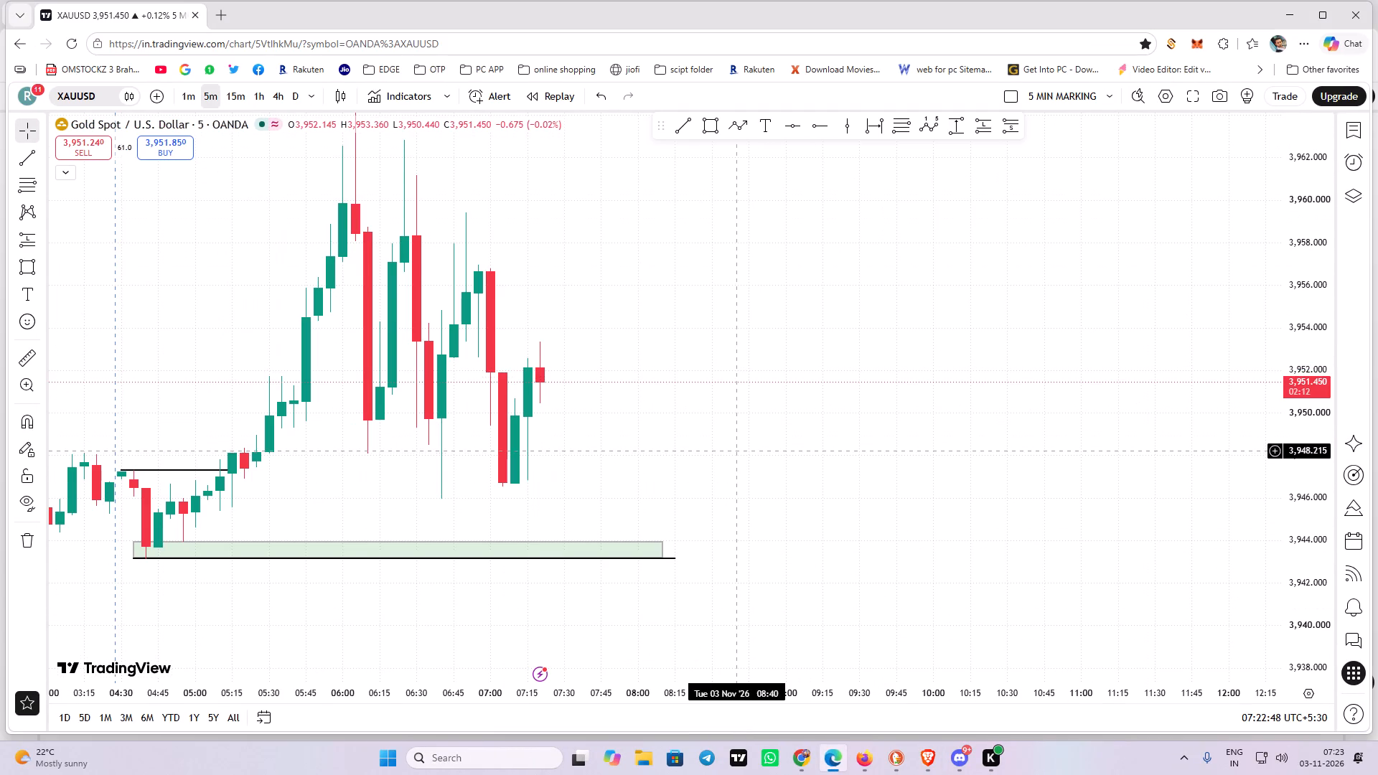
drag(744, 451, 784, 468)
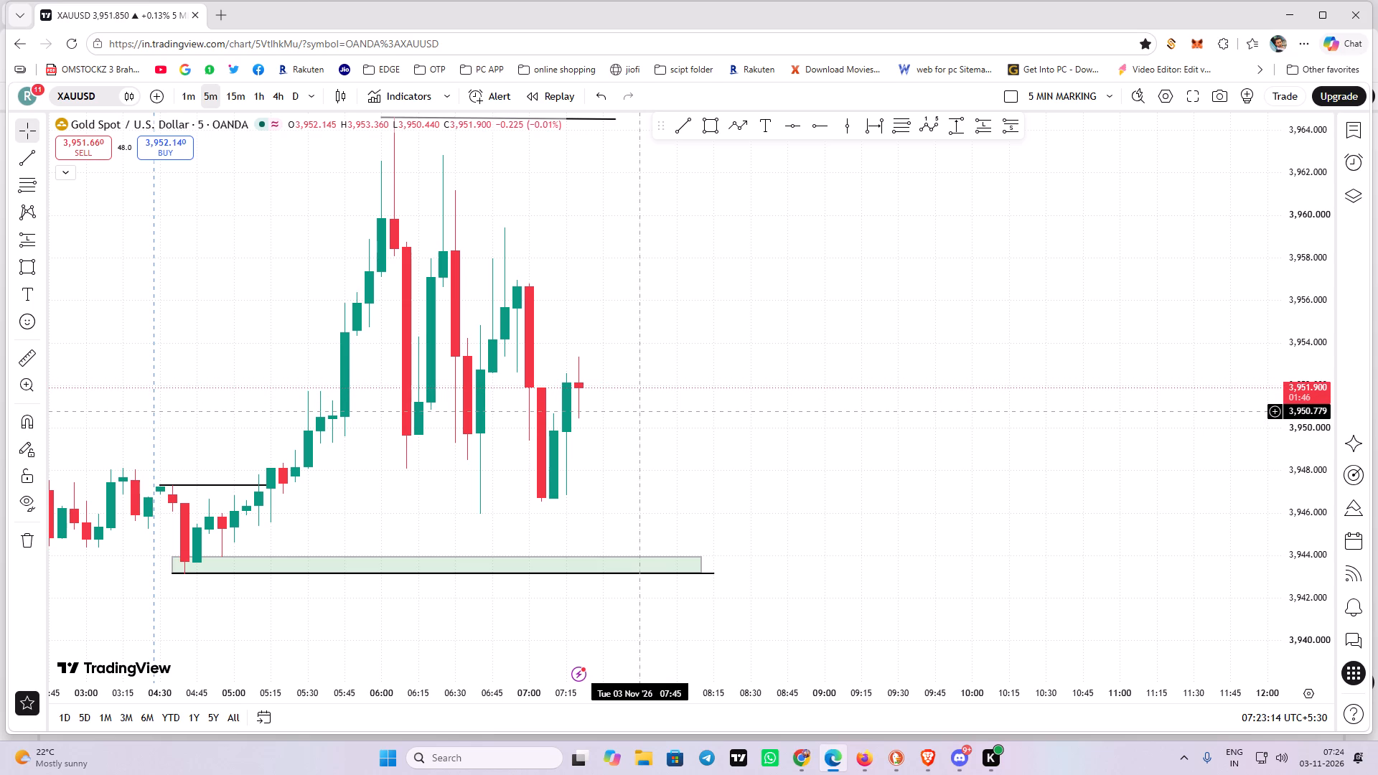
click(986, 122)
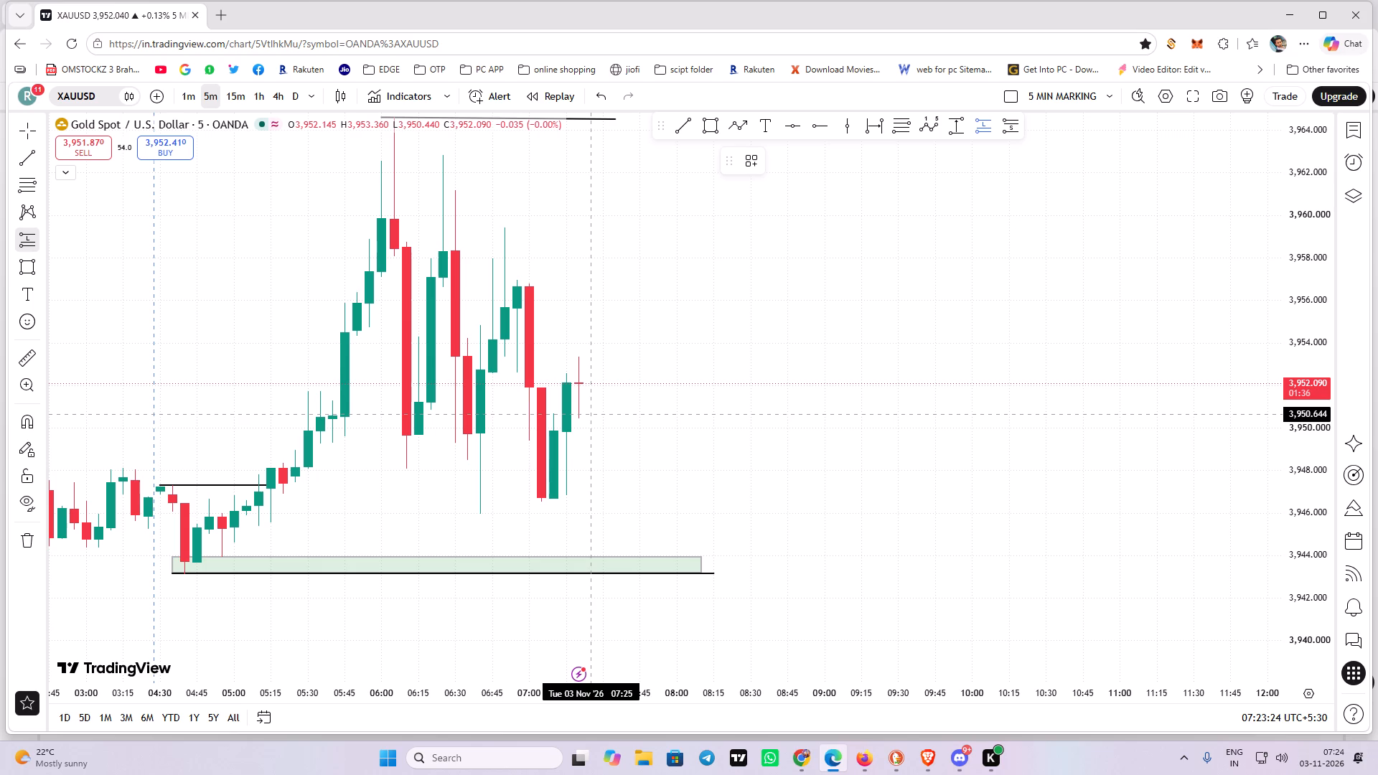
click(594, 415)
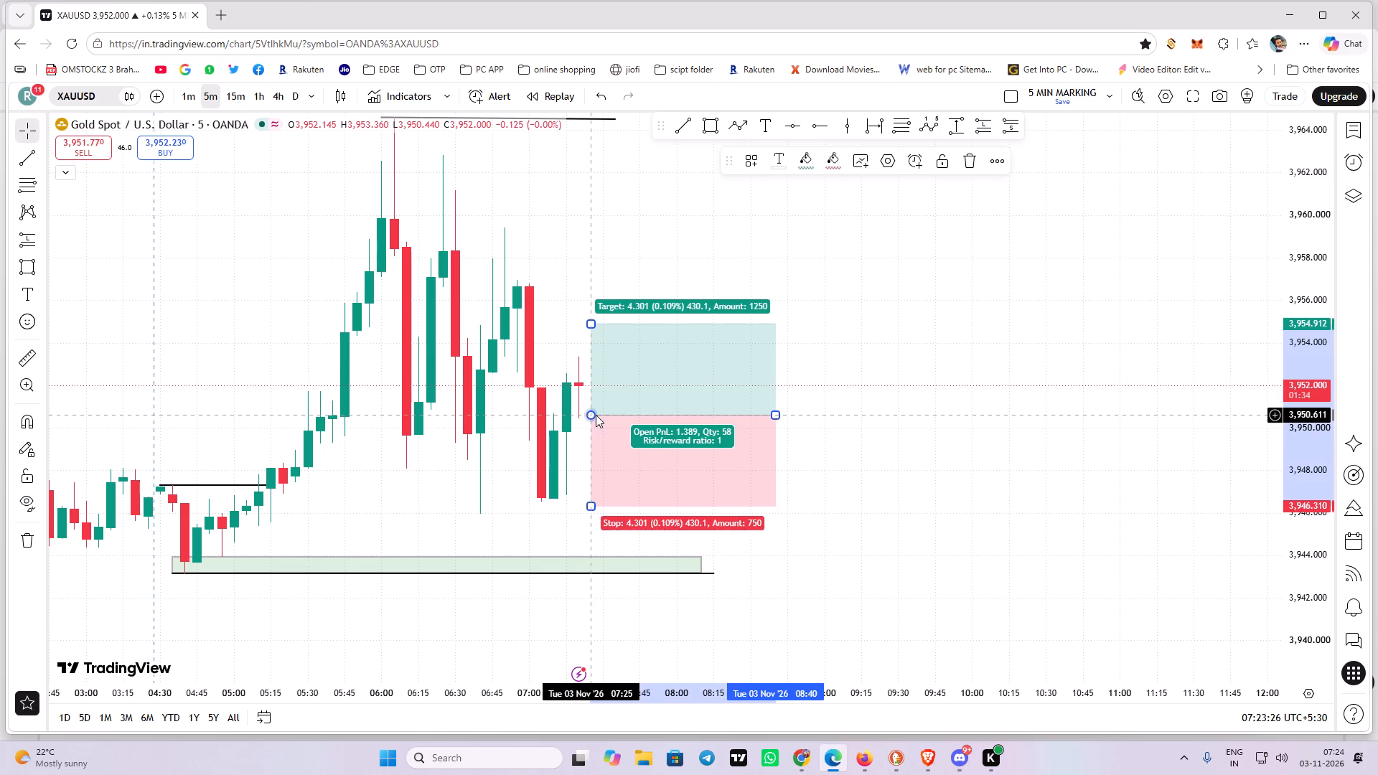
drag(588, 418, 581, 418)
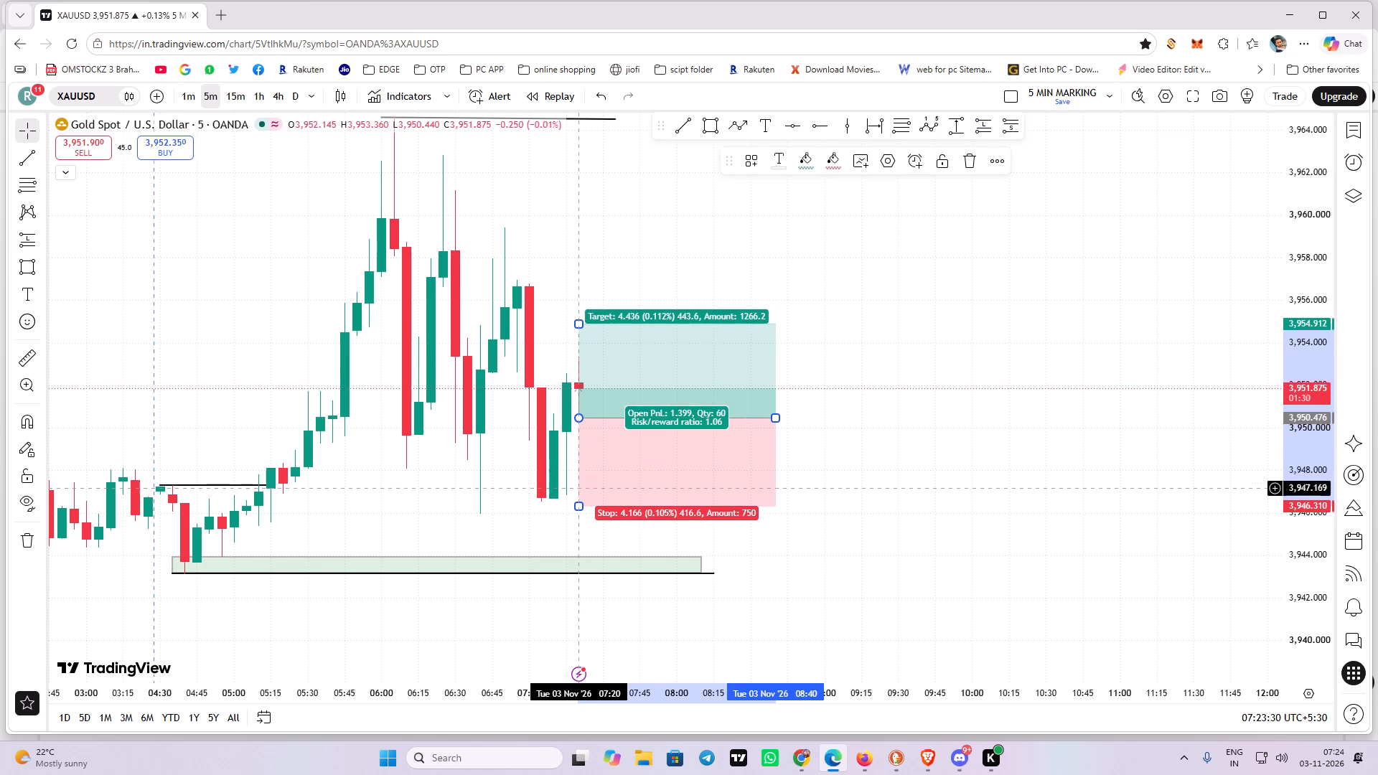
Set the long position's stop to about 3,945.79 and its target to about 3,964.51, at the upper horizontal line.
drag(580, 504, 577, 497)
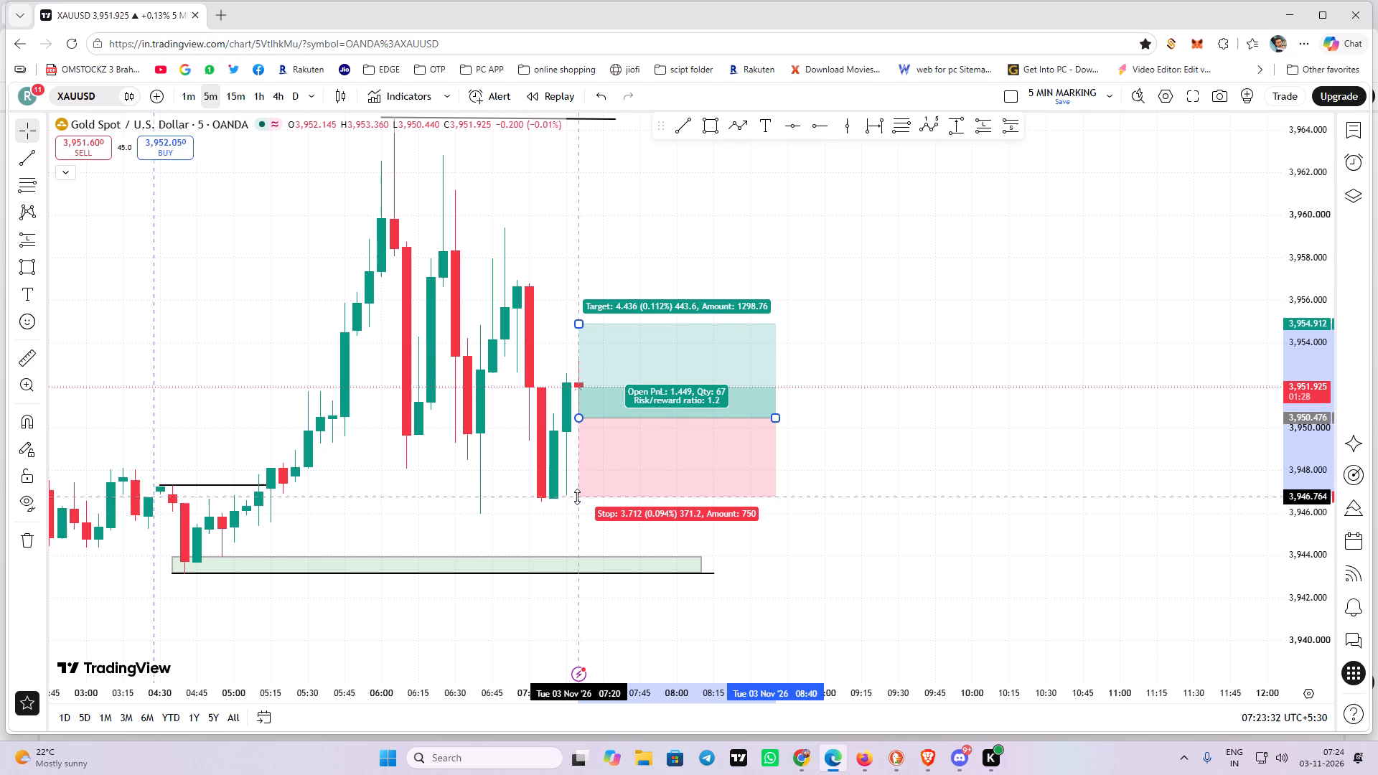
drag(577, 497, 580, 517)
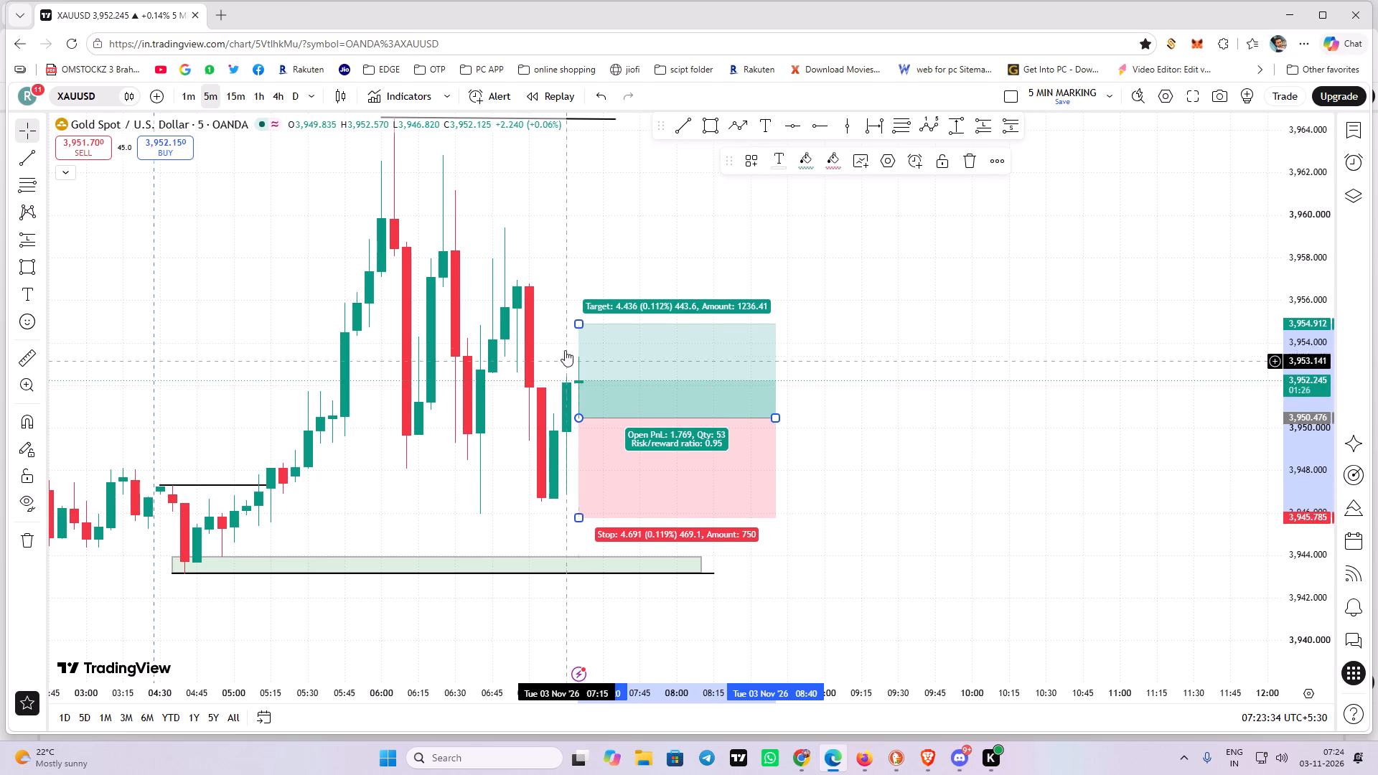
drag(581, 323, 601, 133)
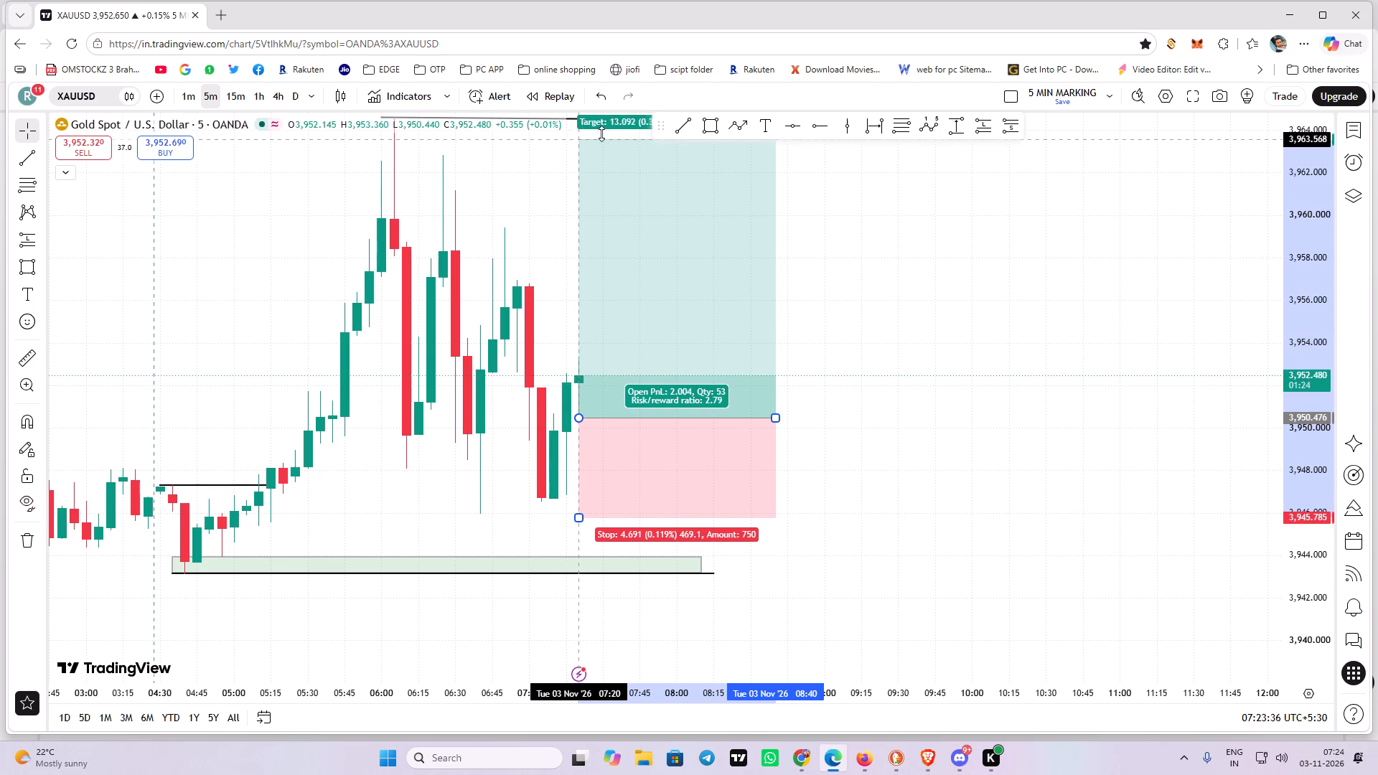
drag(601, 133, 604, 119)
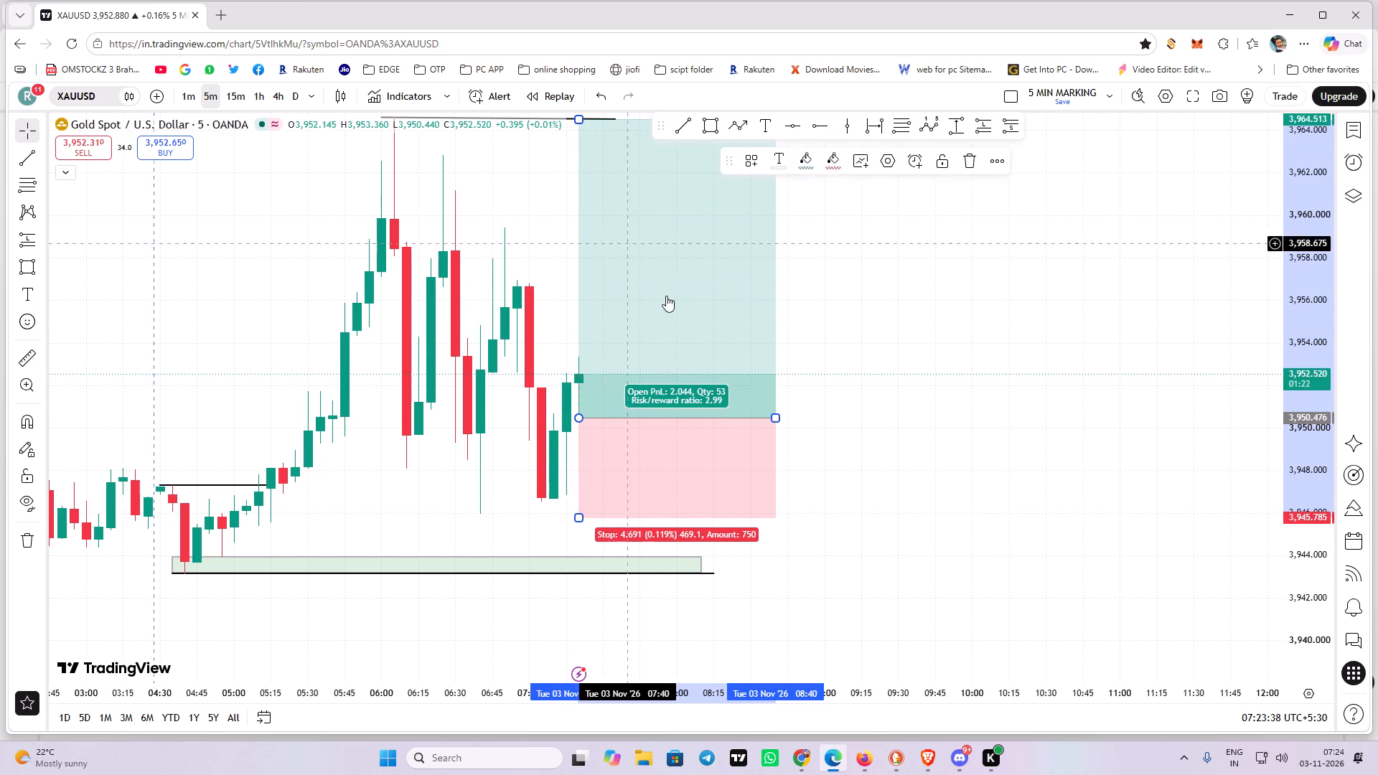
Extend the long position's start back to about 07:10, with its entry at about 3,950.44.
click(848, 315)
drag(855, 311, 849, 377)
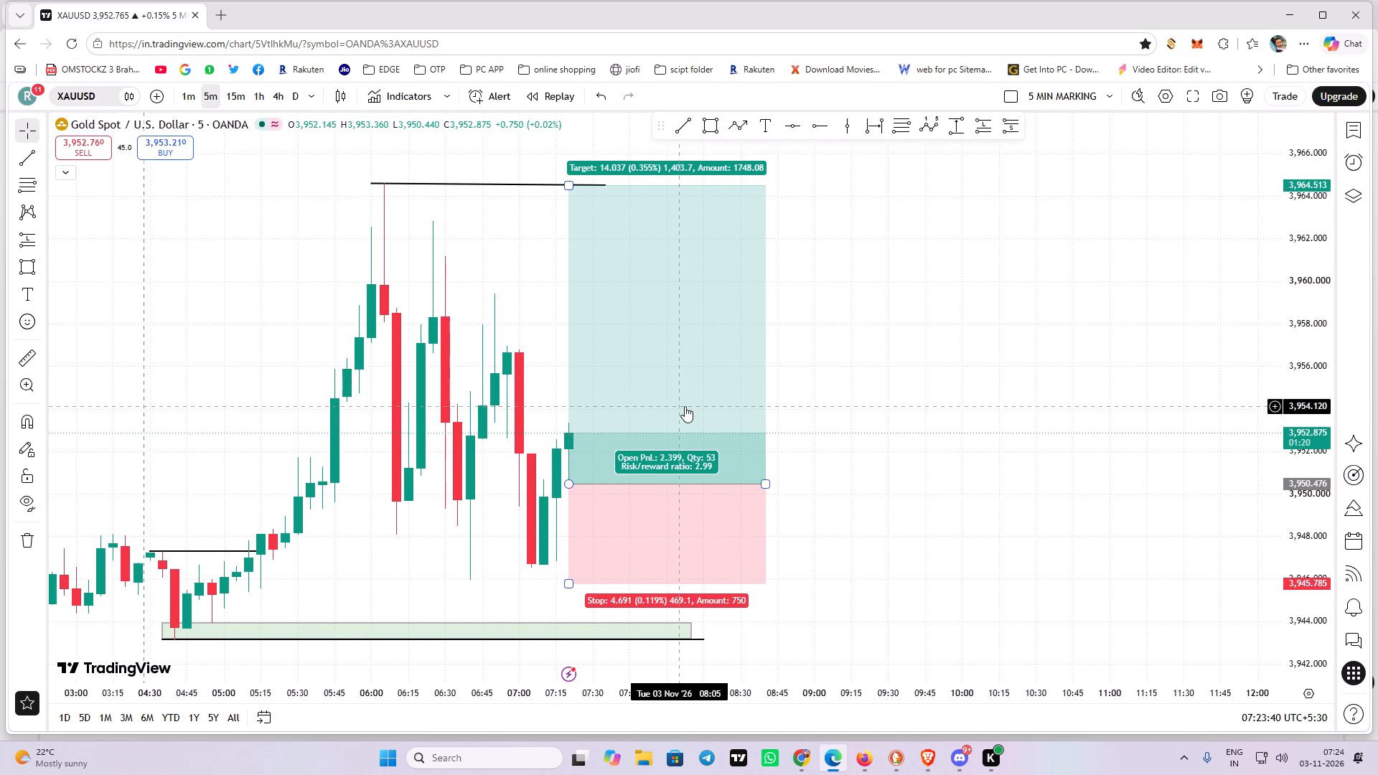
click(681, 409)
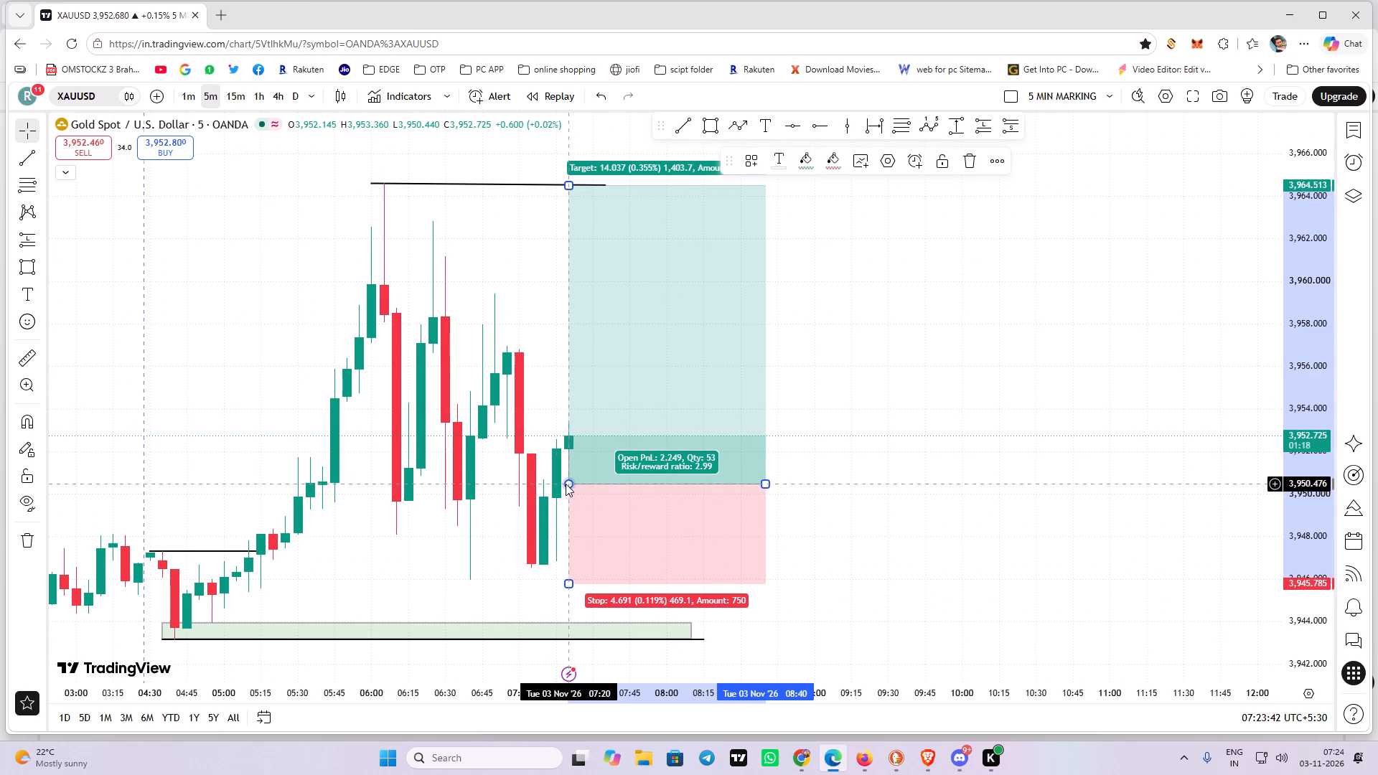
drag(566, 484, 548, 484)
click(840, 373)
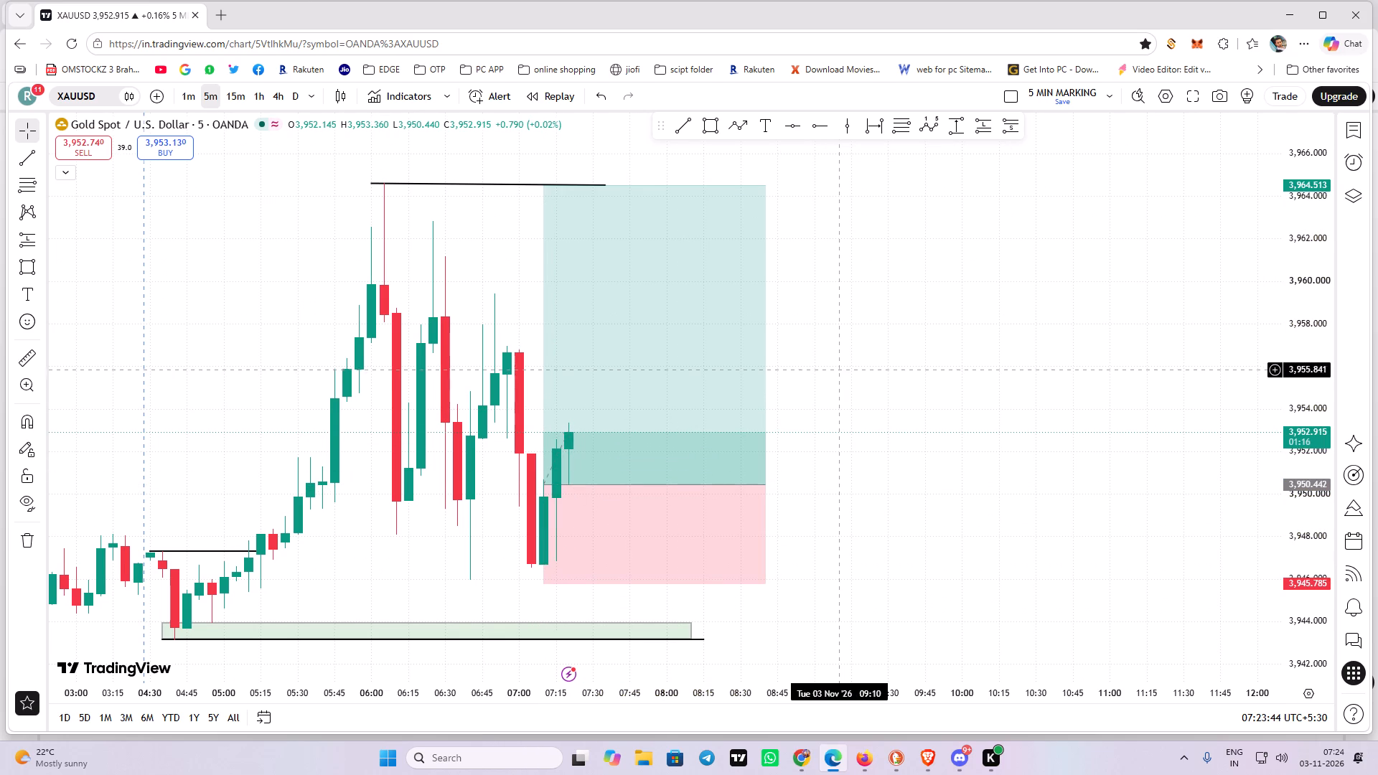
drag(1296, 209, 1298, 248)
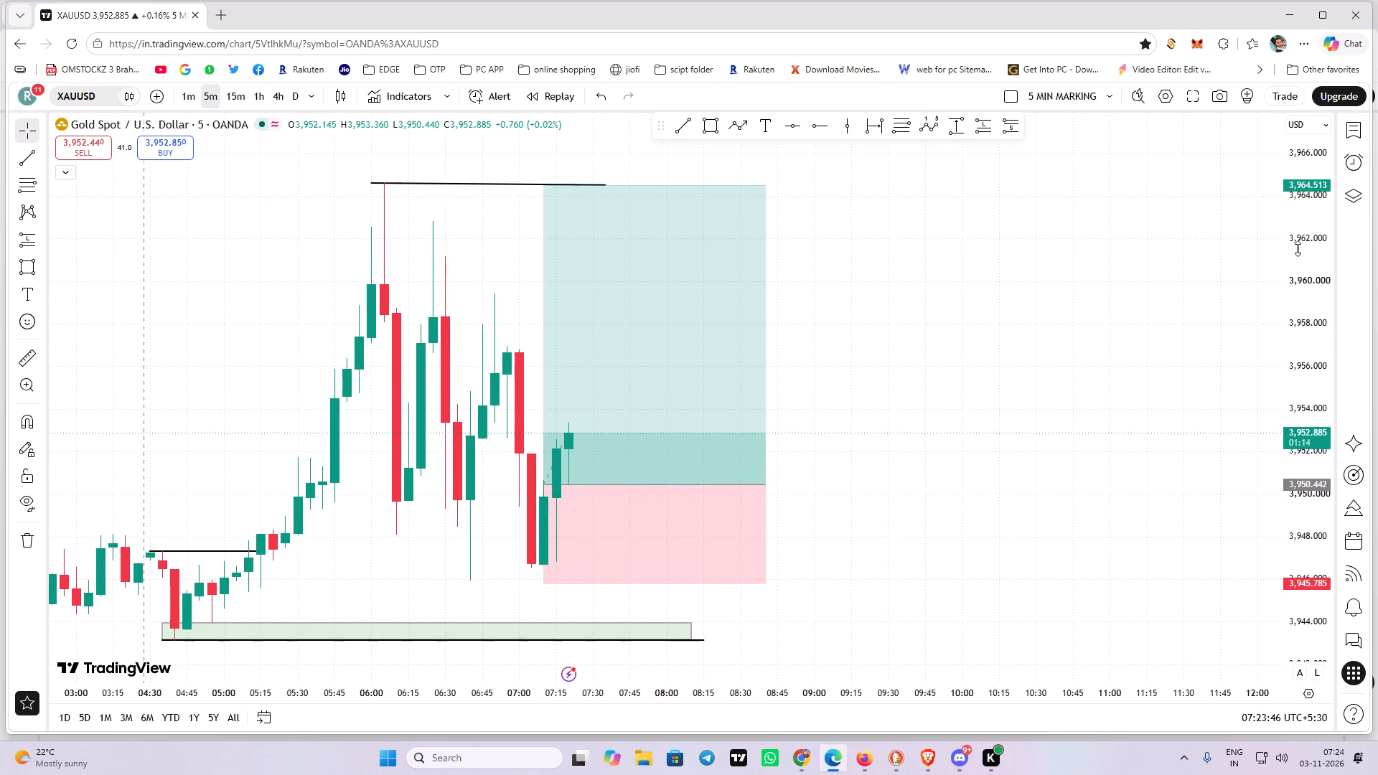
drag(1298, 248, 1293, 336)
Switch to the 1-minute gold chart in Brave and examine the latest candles between the two unlabelled horizontal lines.
click(922, 763)
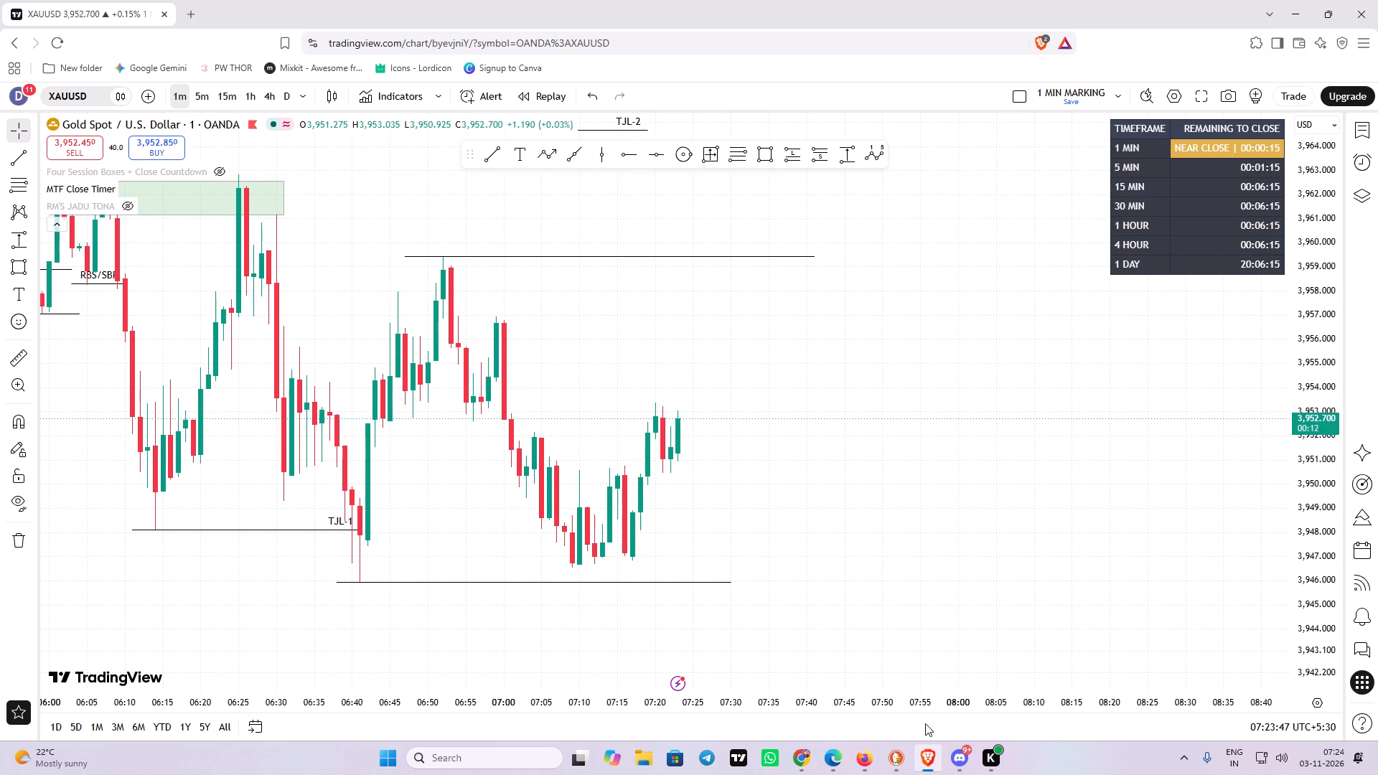
drag(911, 532, 878, 527)
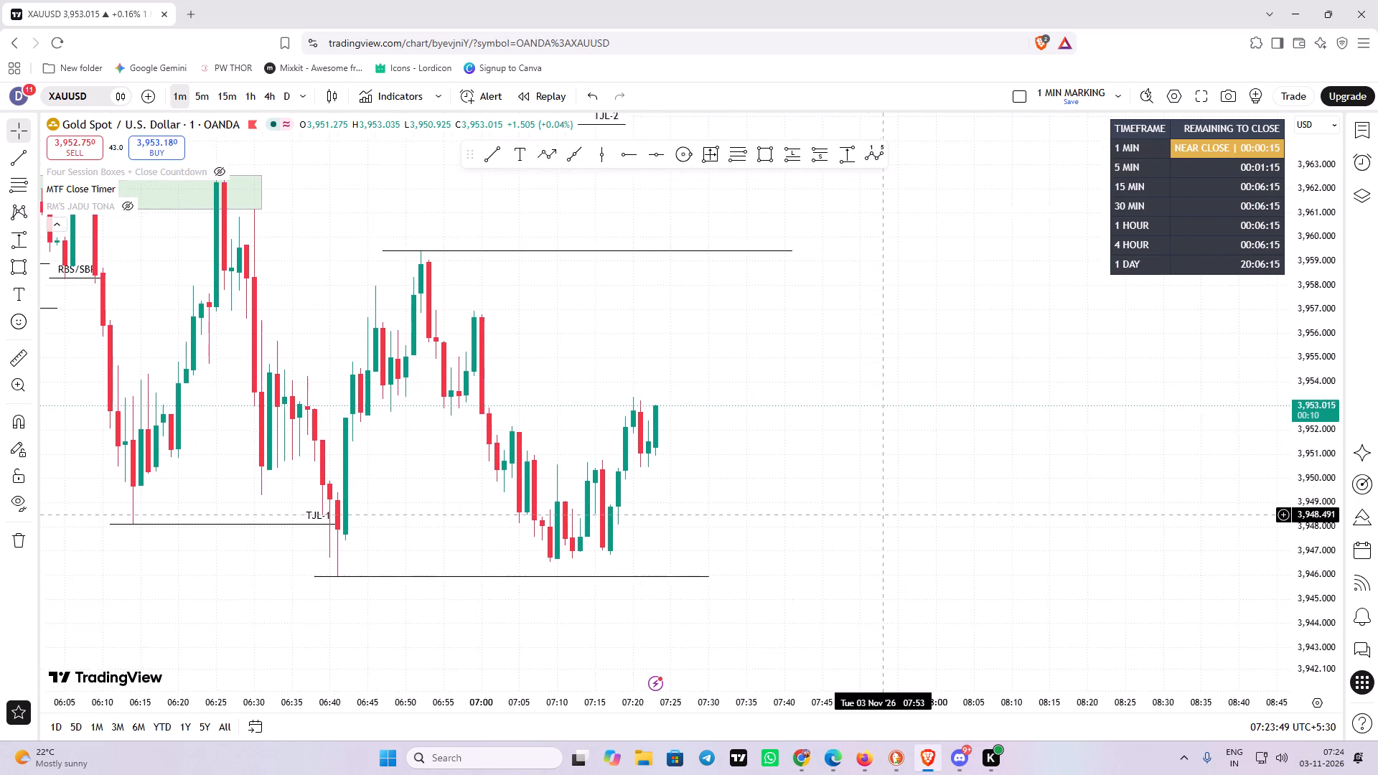
drag(878, 527, 877, 530)
click(914, 533)
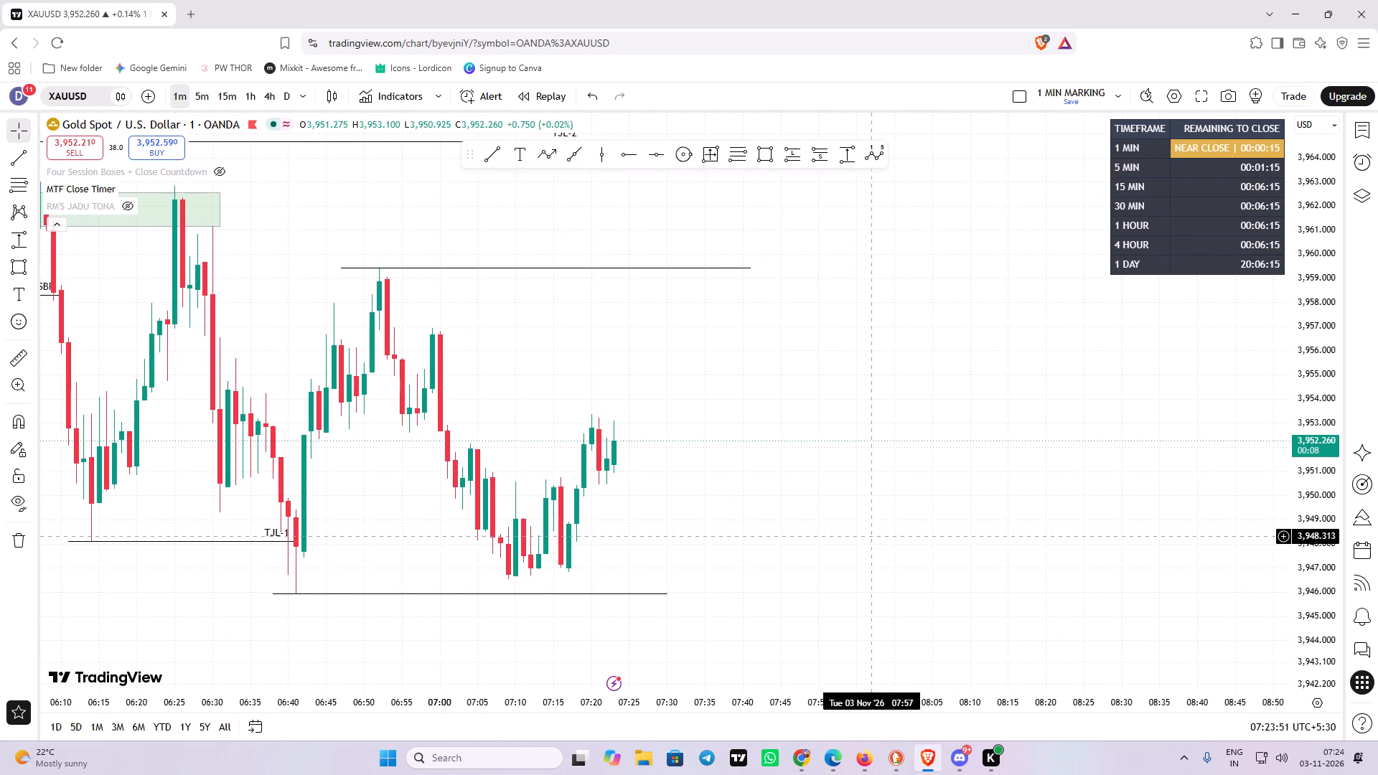
drag(871, 536, 870, 538)
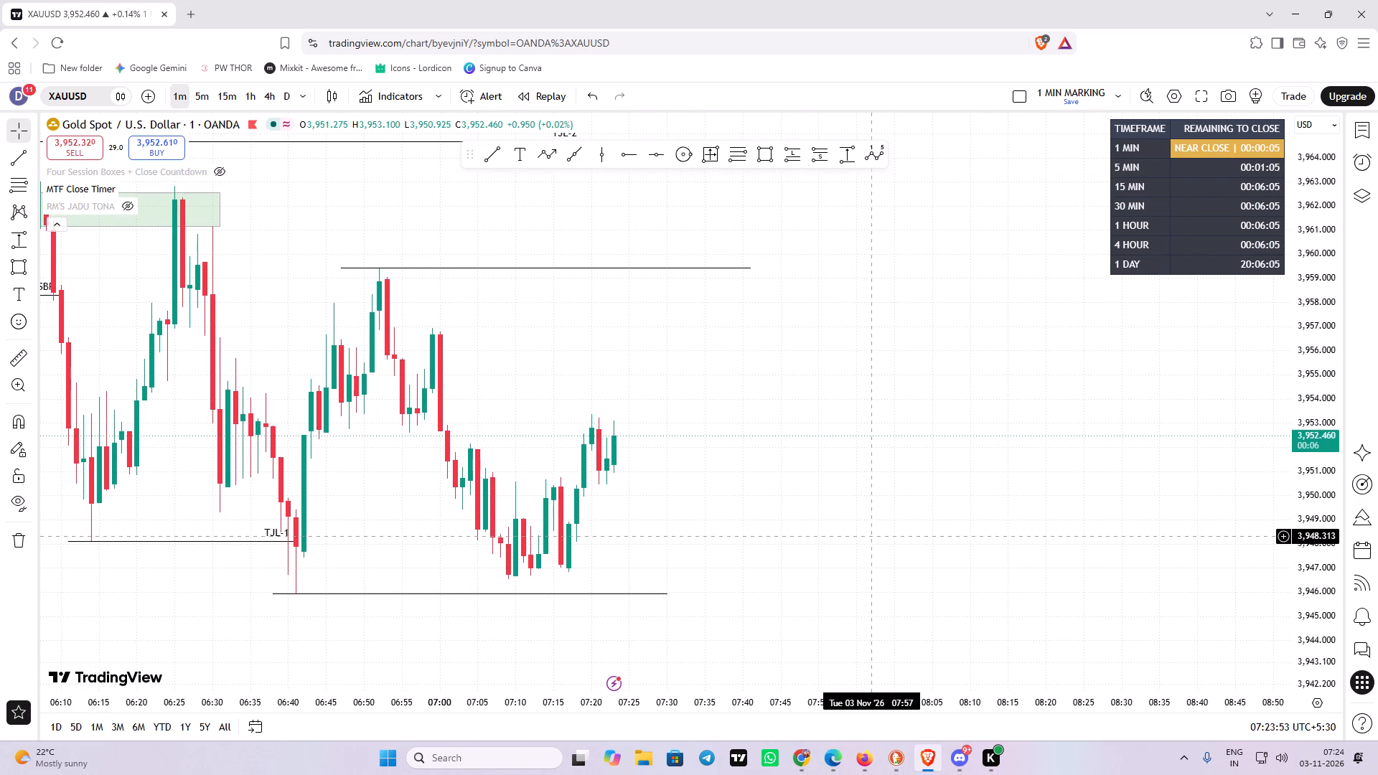
drag(870, 538, 864, 544)
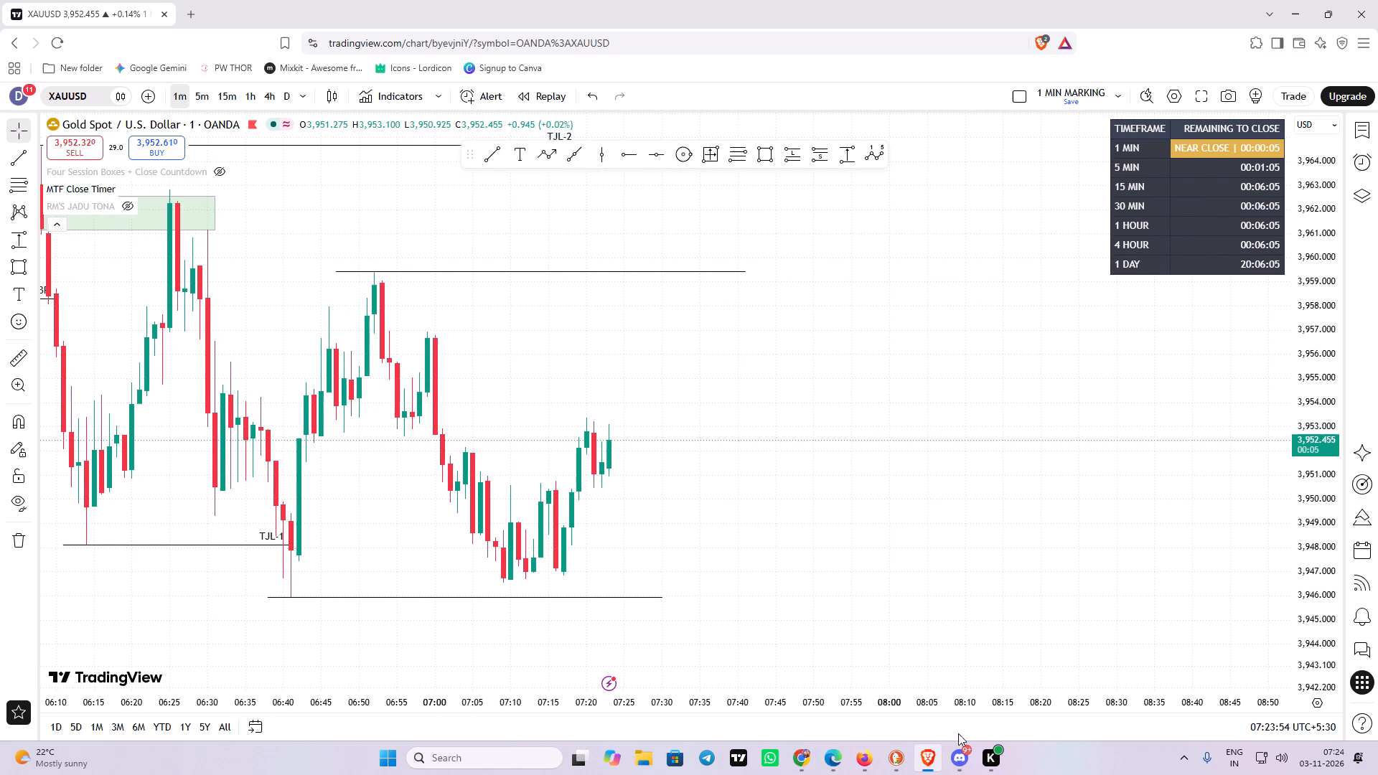
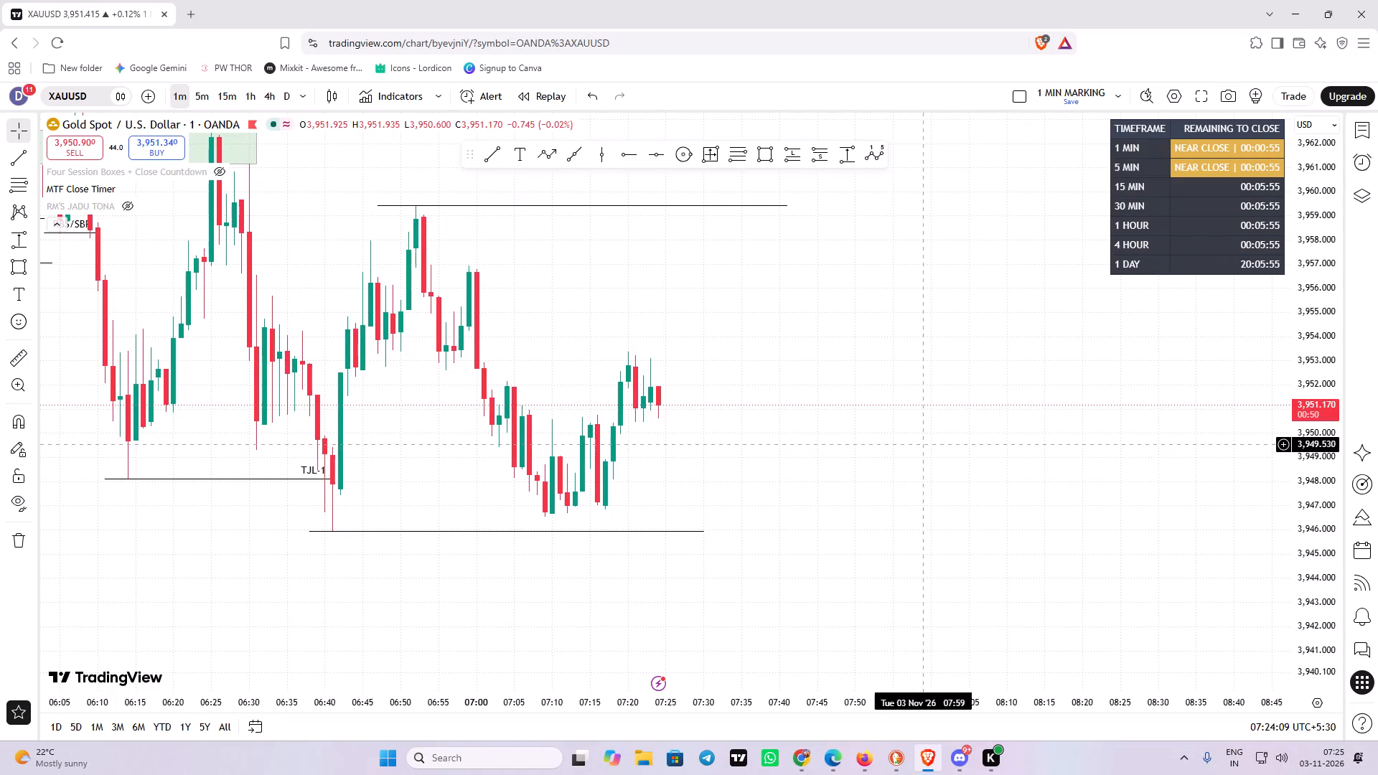
Place a long position on the 1-minute gold chart, starting at 07:21 with its entry at about 3,950.66.
drag(839, 453, 821, 475)
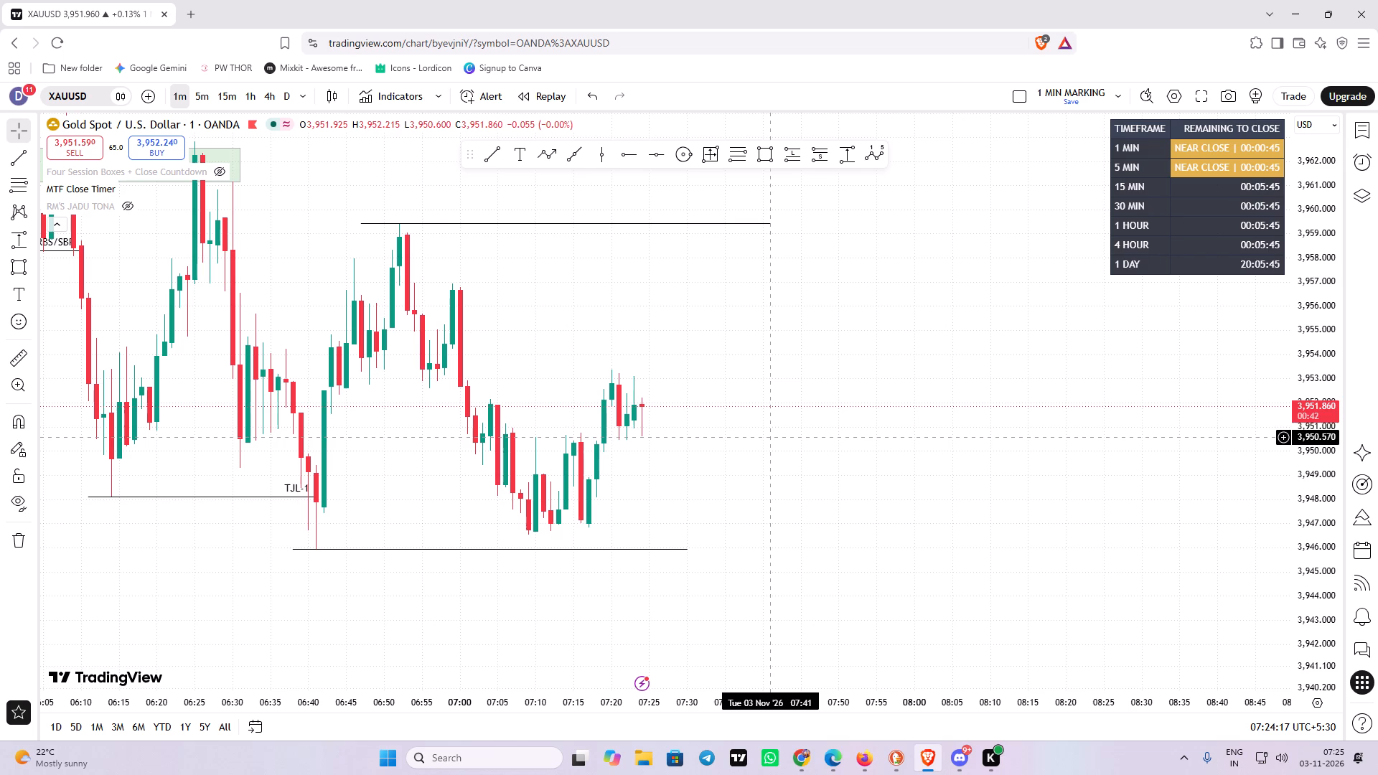
click(800, 156)
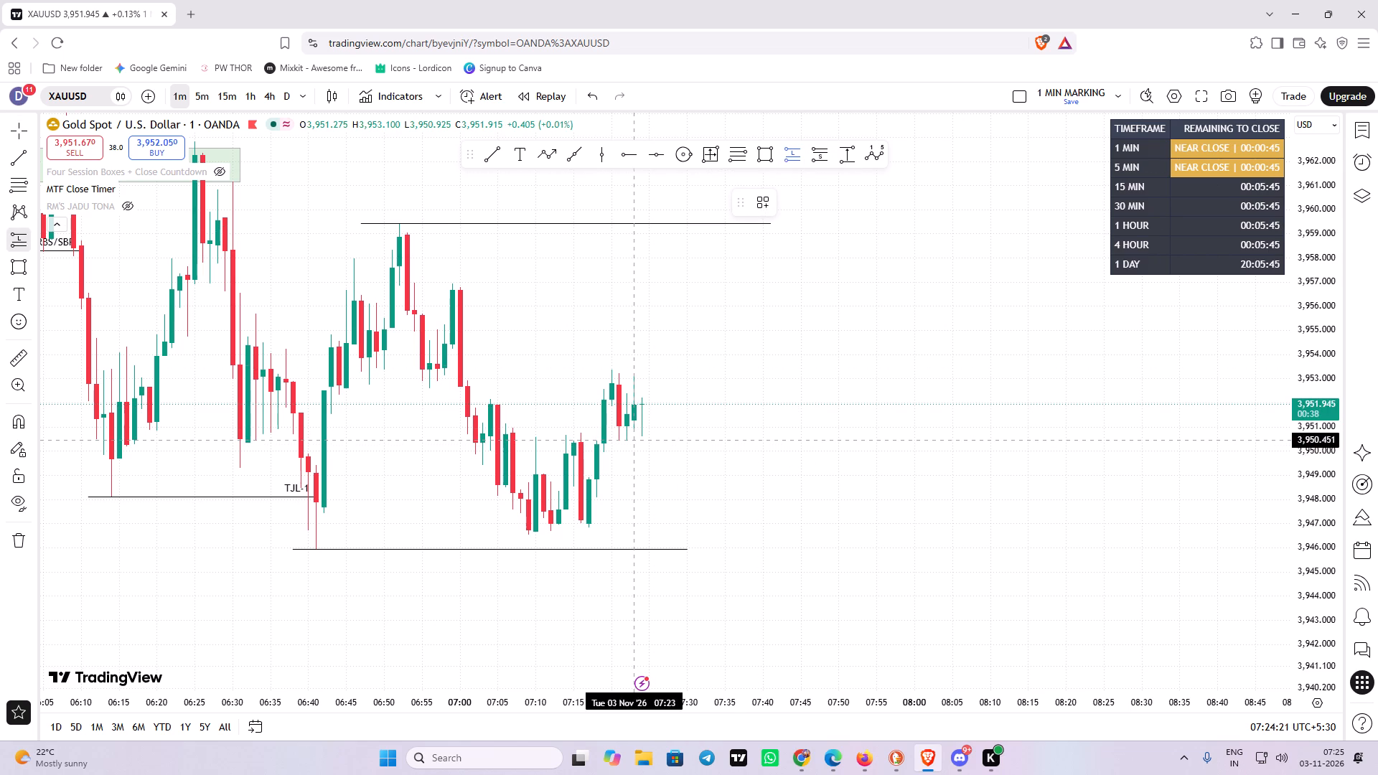
click(632, 440)
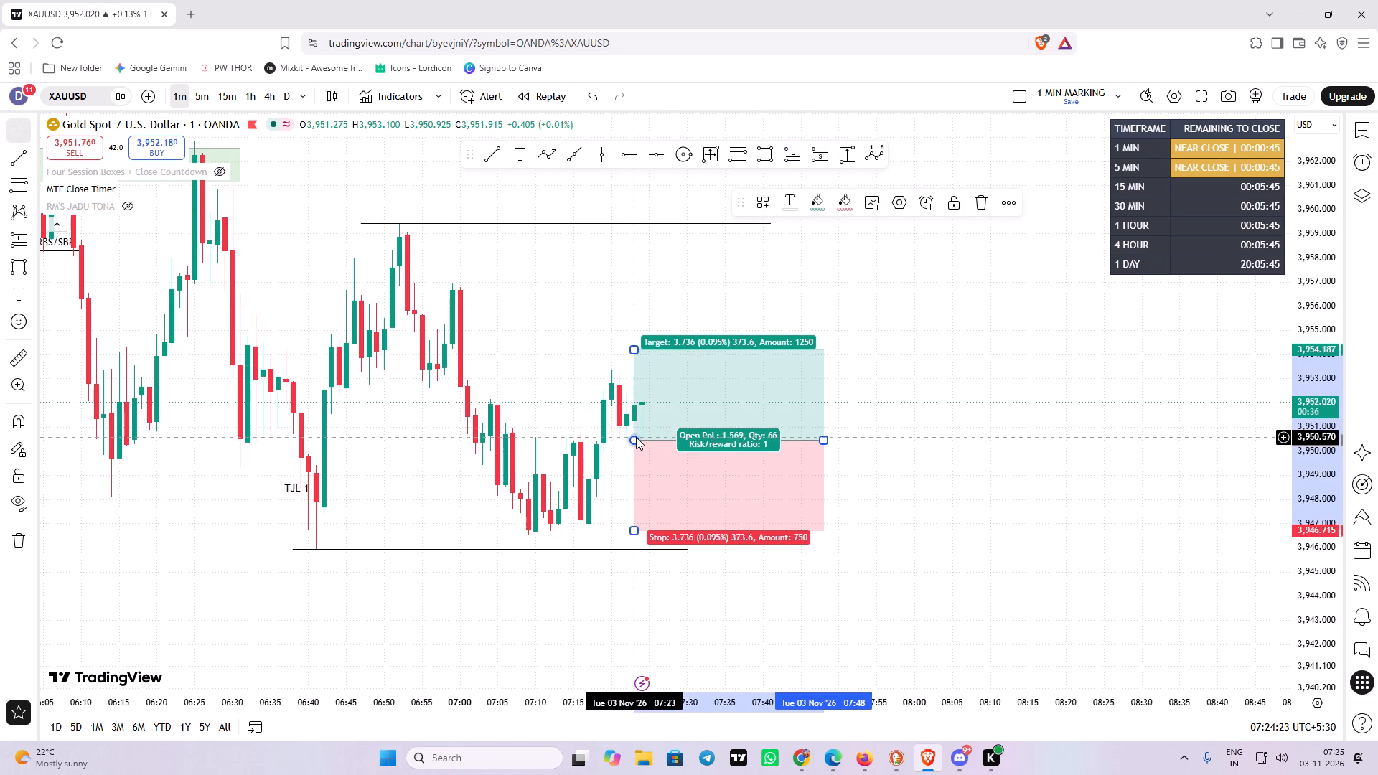
drag(636, 437, 617, 438)
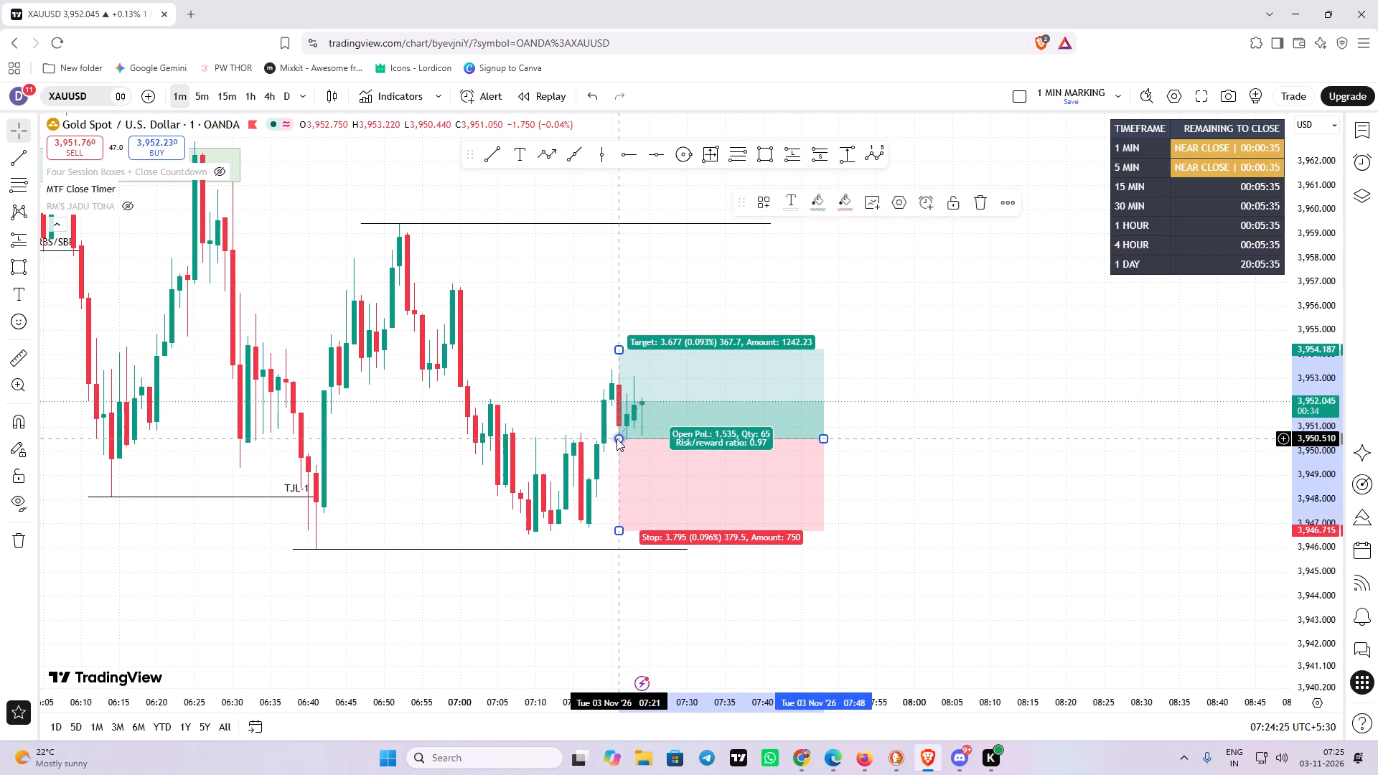
click(618, 436)
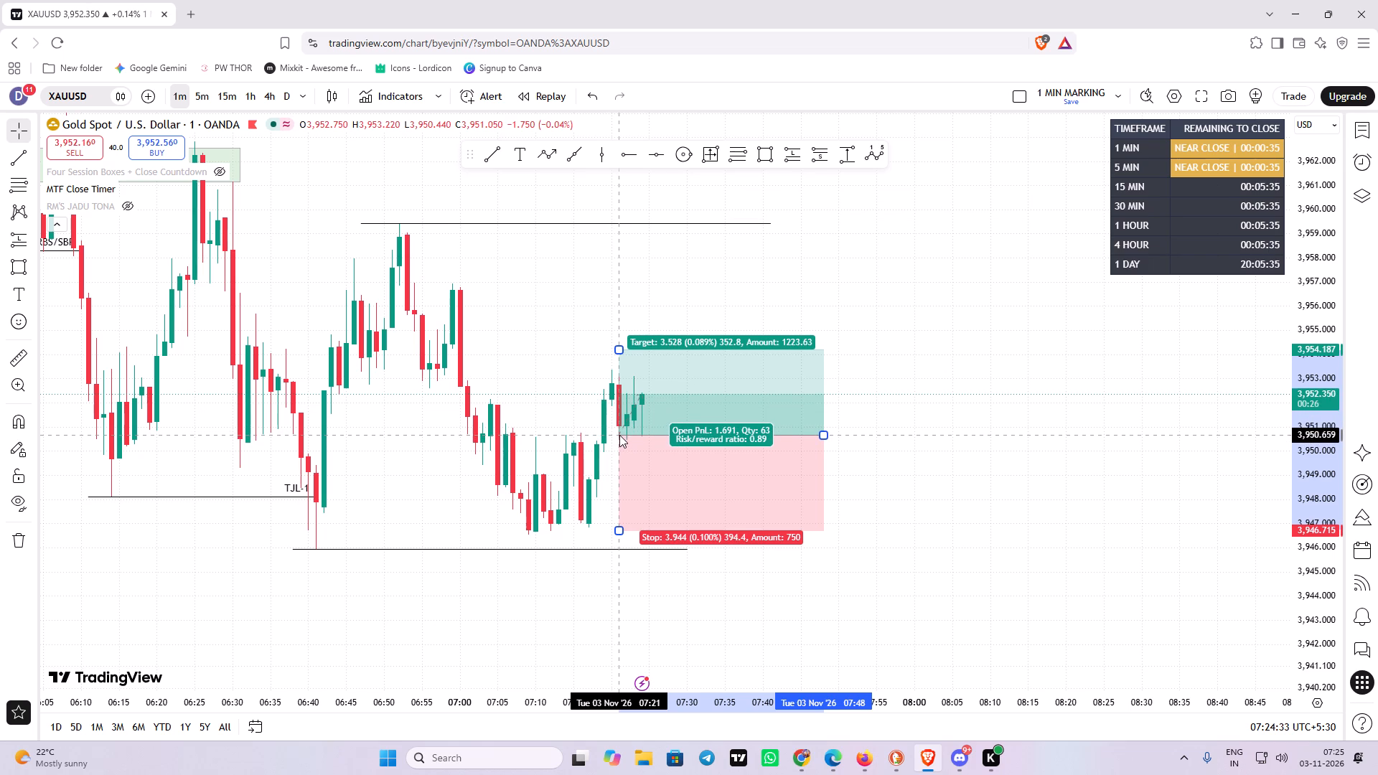
Raise the long position's target to about 3,960.74, just above the upper horizontal line.
drag(618, 352, 618, 344)
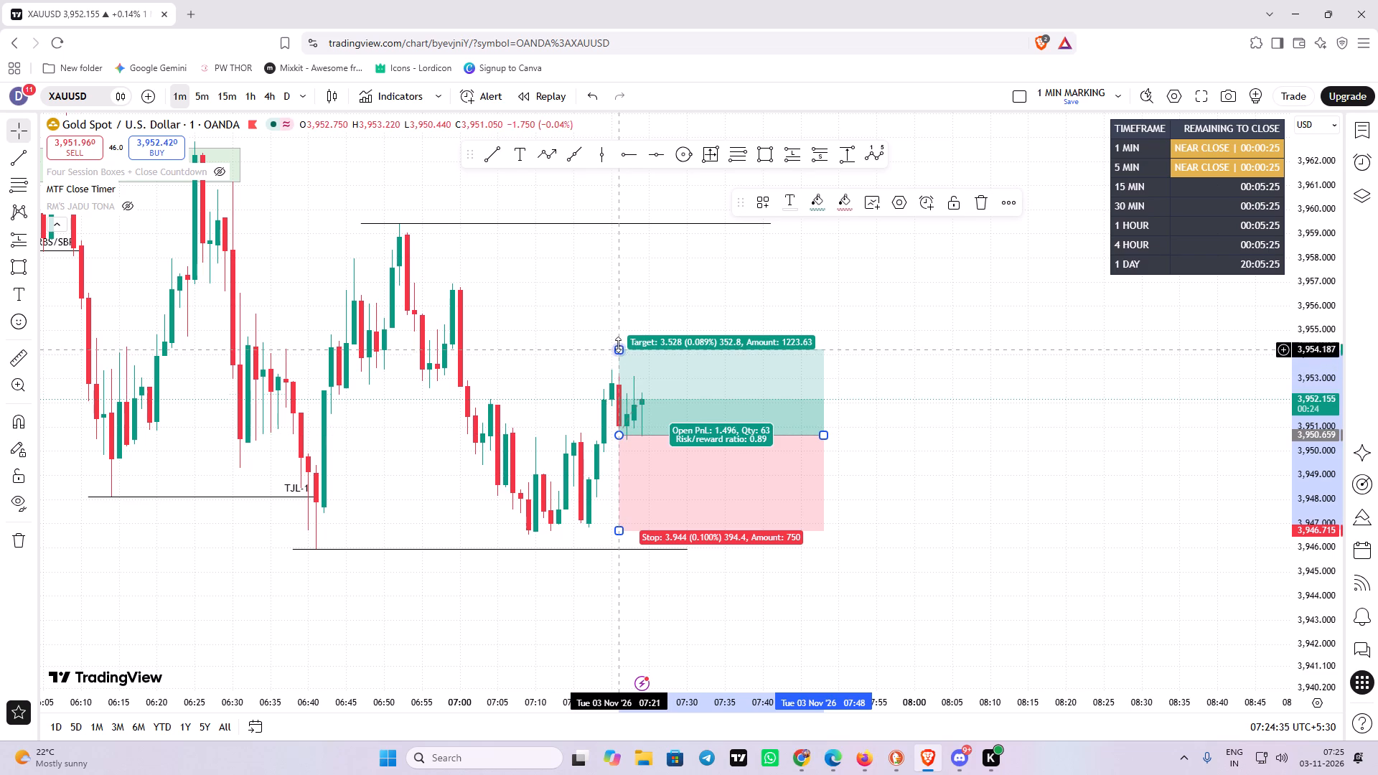
drag(618, 344, 631, 202)
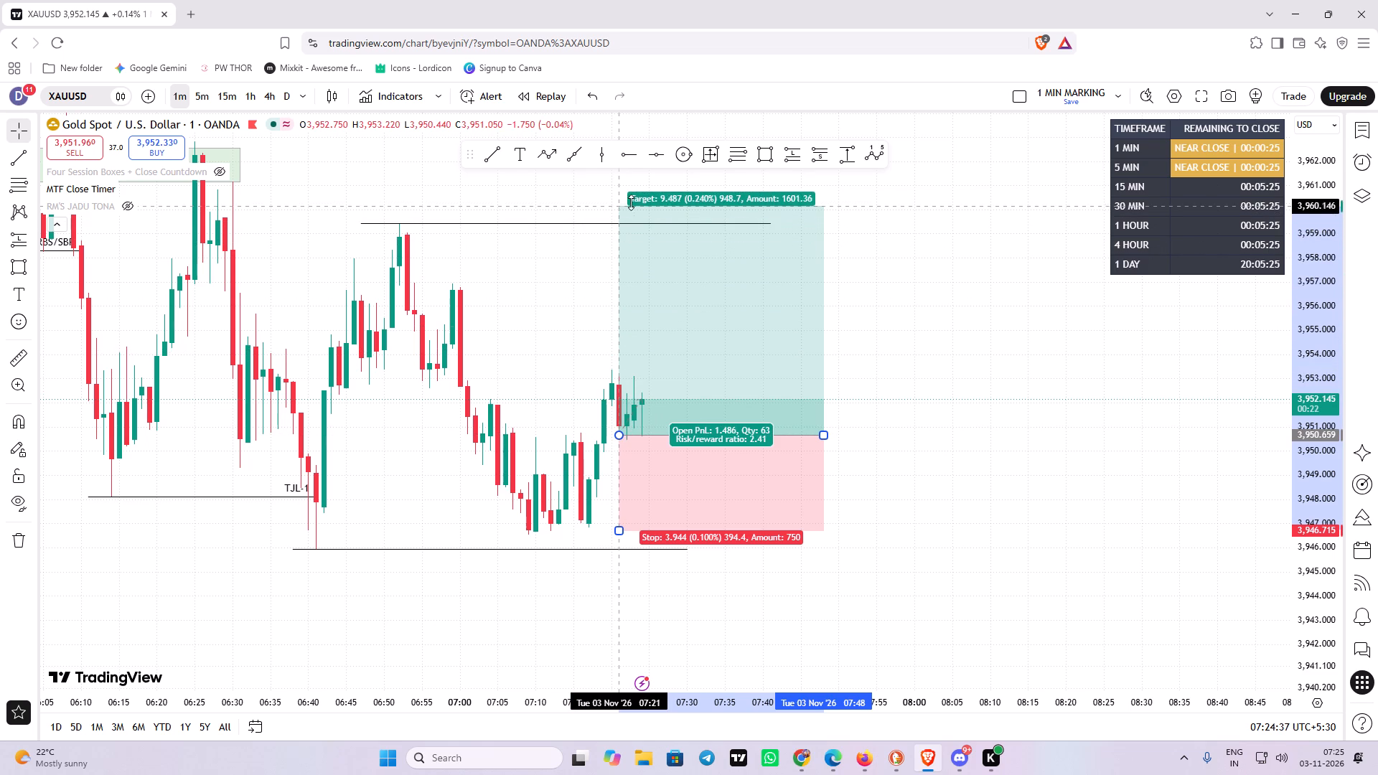
drag(631, 202, 633, 192)
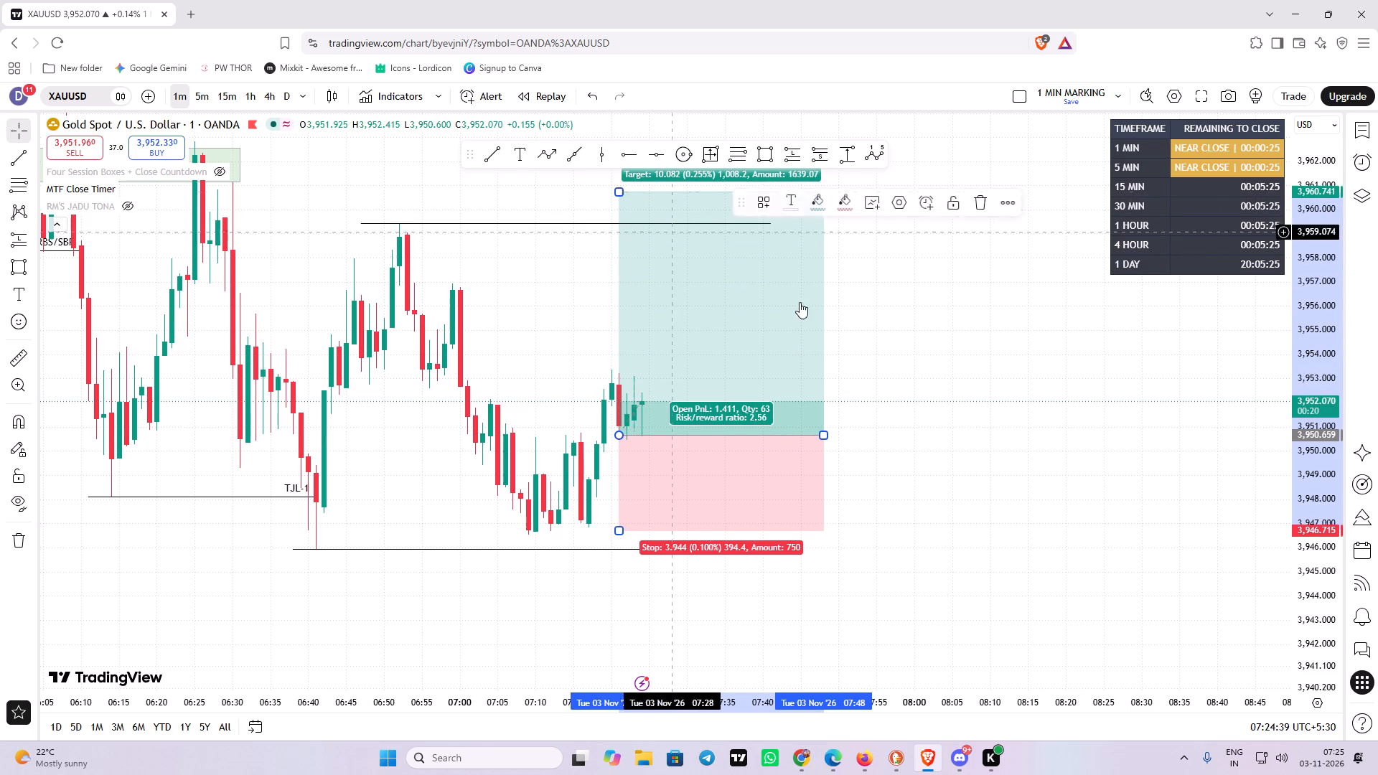
click(889, 319)
Extend the long position's start back to 07:19, with its entry at about 3,950.72.
scroll(905, 339, down, 1)
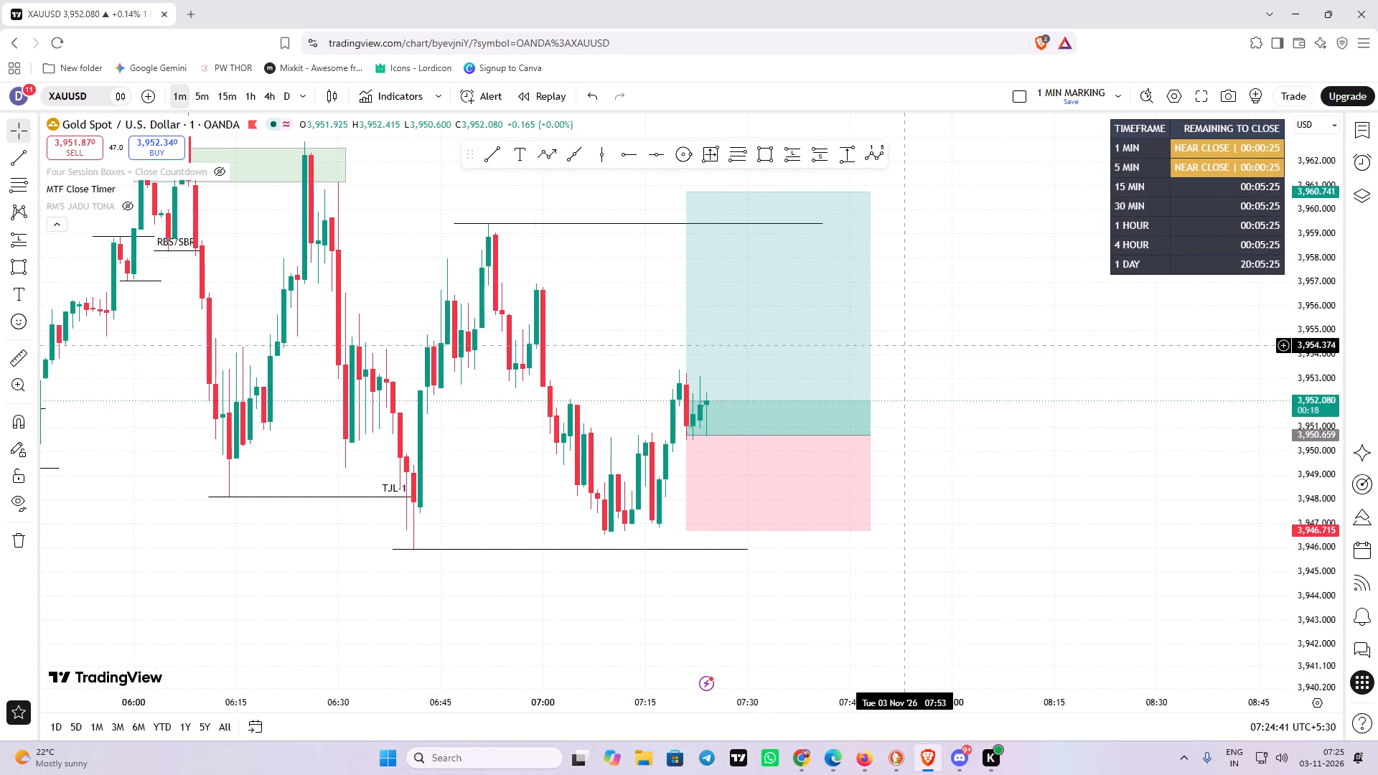
drag(600, 375, 617, 385)
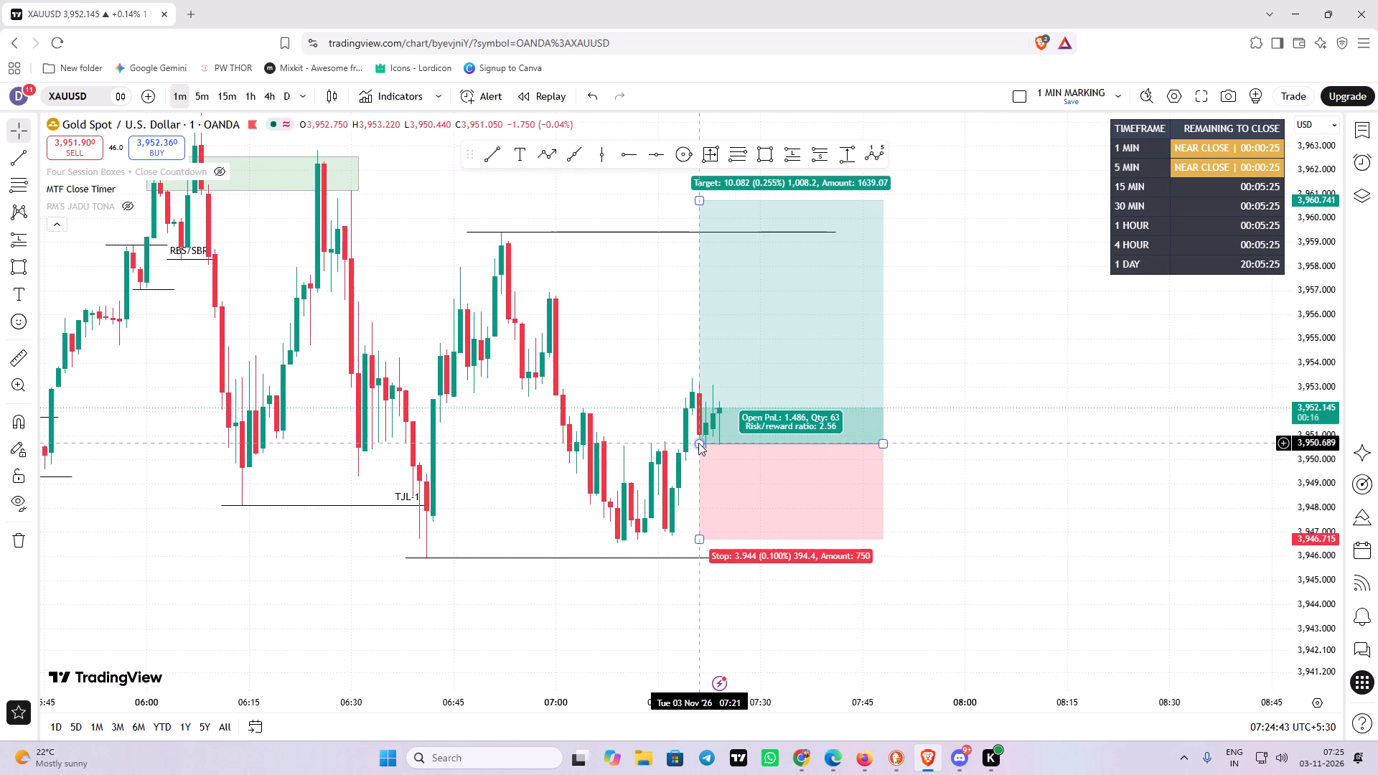
drag(698, 443, 683, 441)
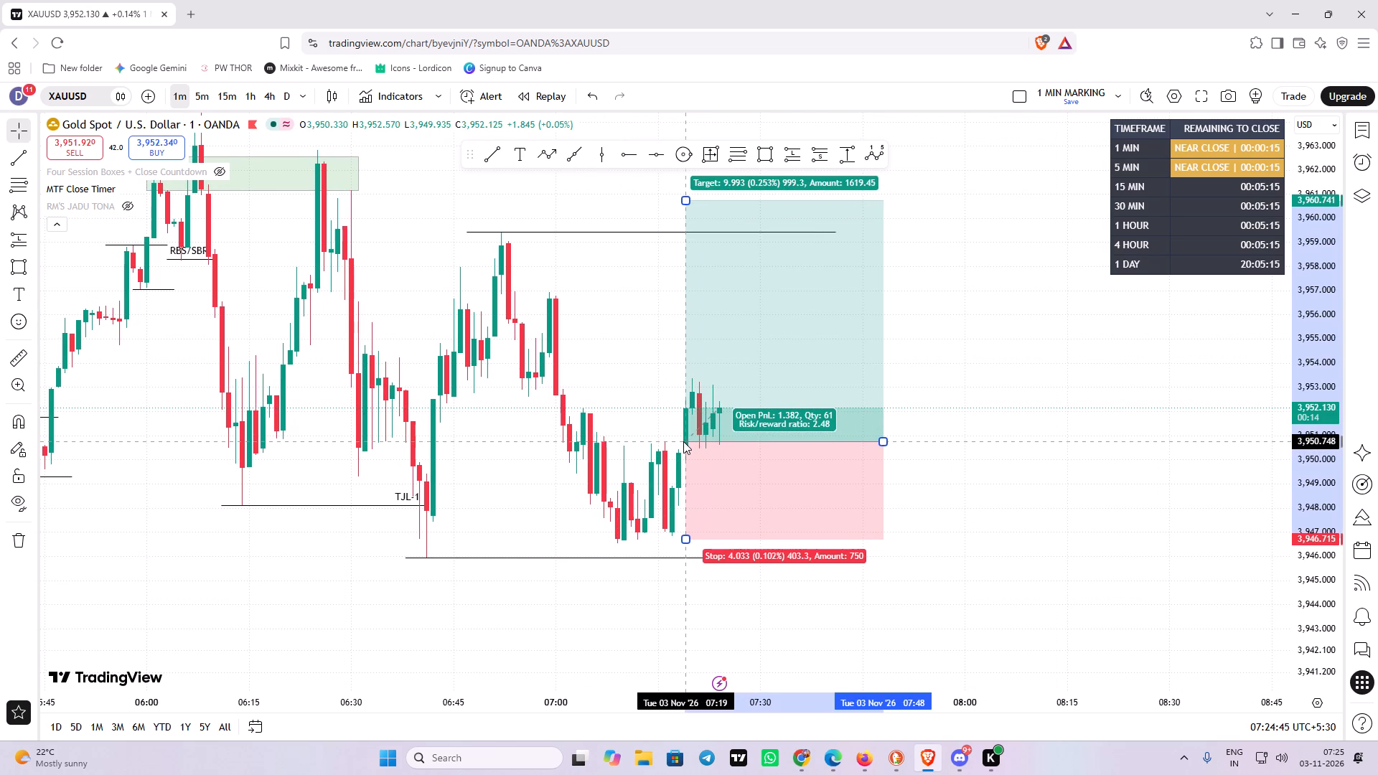
drag(683, 441, 684, 442)
click(967, 375)
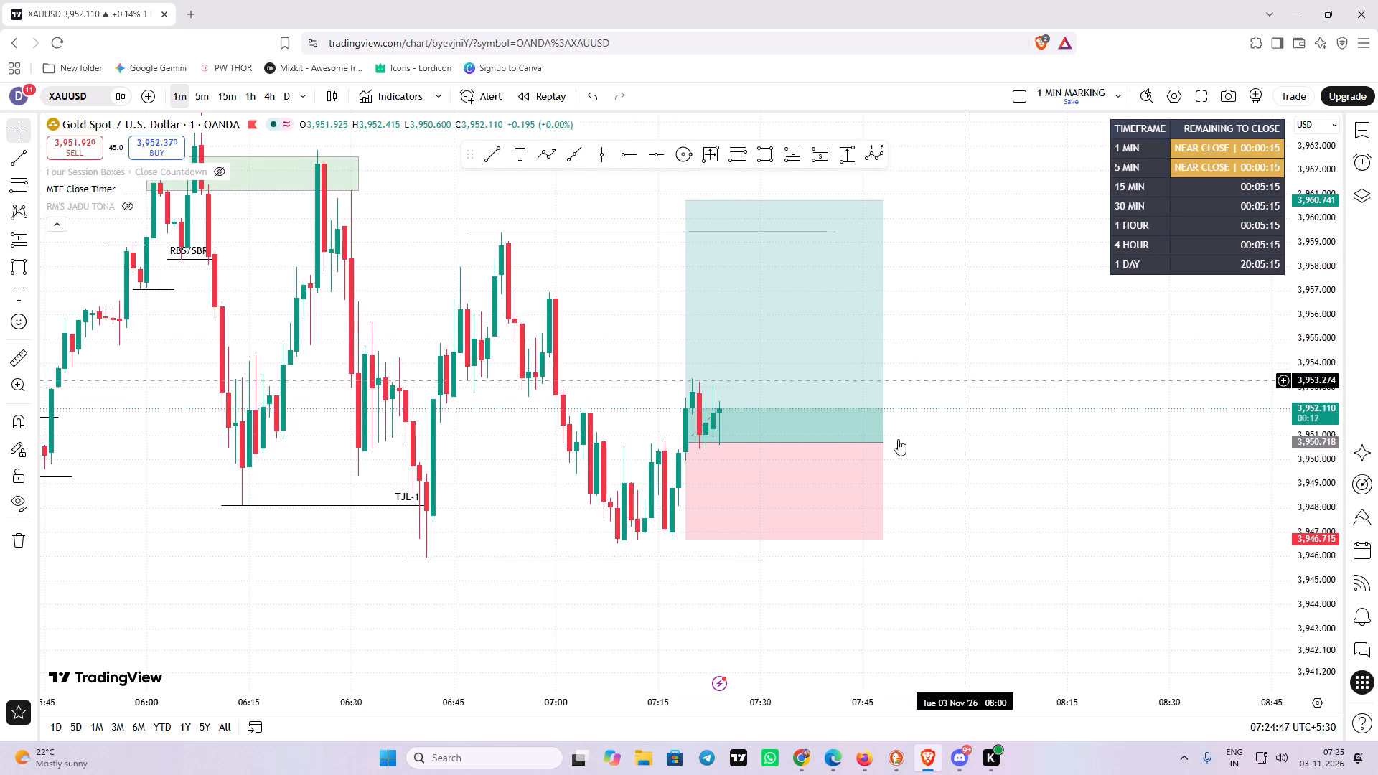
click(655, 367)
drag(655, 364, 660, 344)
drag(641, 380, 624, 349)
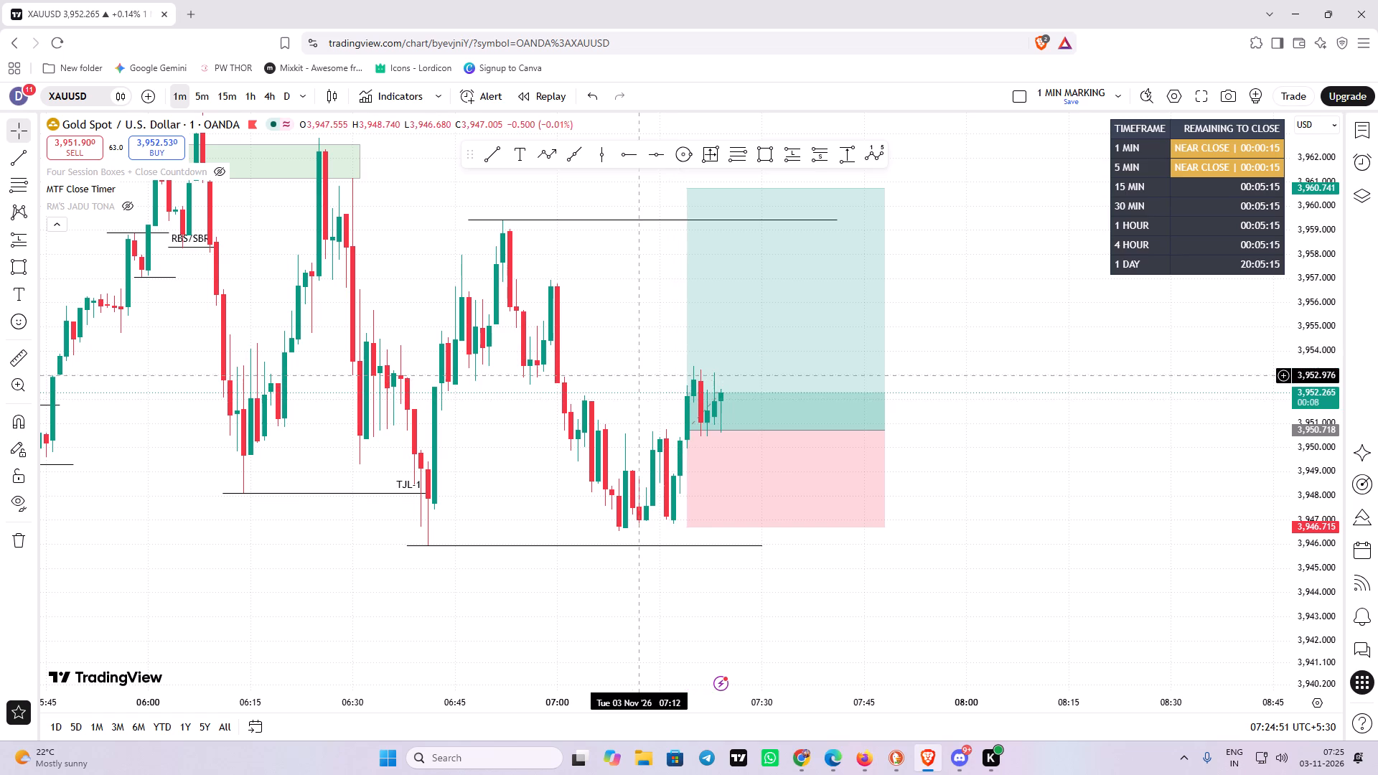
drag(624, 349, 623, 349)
Switch to the 5-minute gold chart in Edge and examine the newest candles against the long position's entry.
click(835, 752)
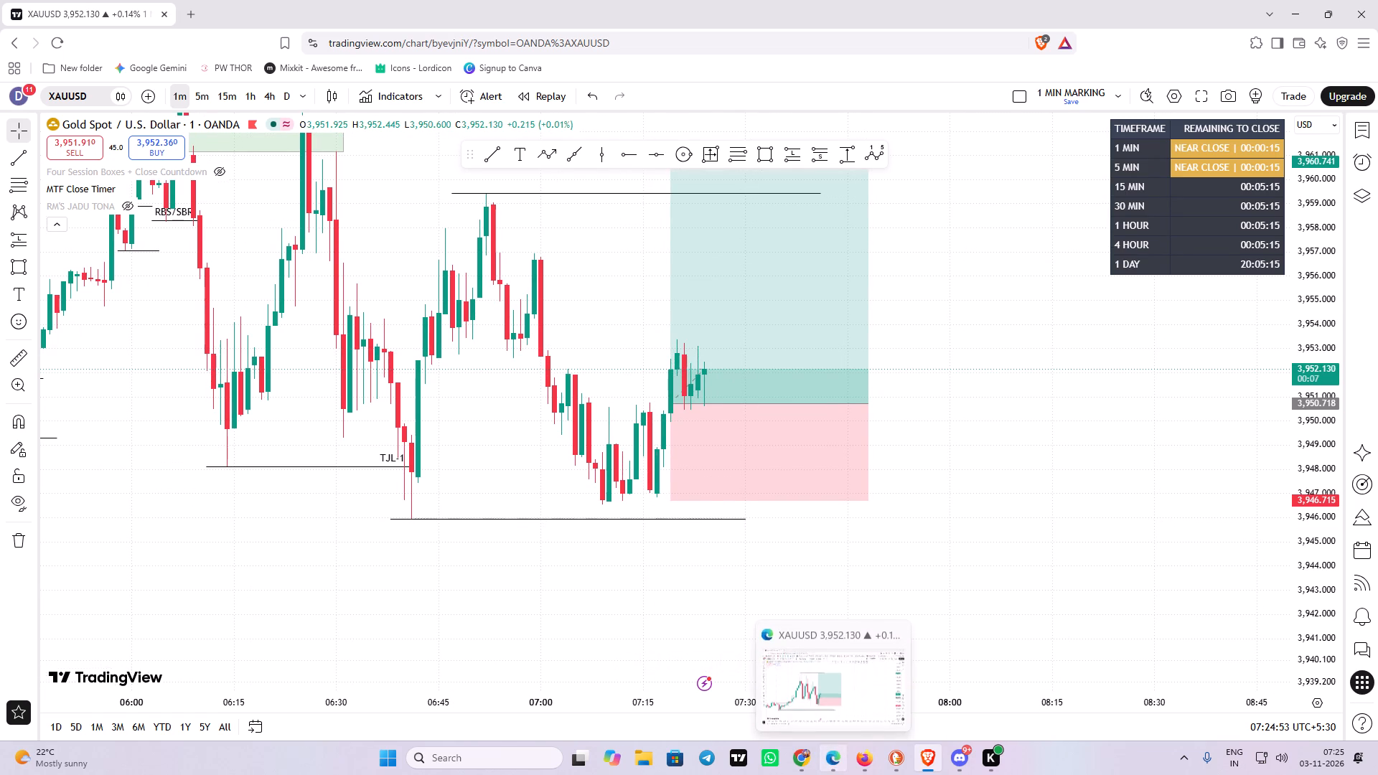
drag(928, 411, 947, 380)
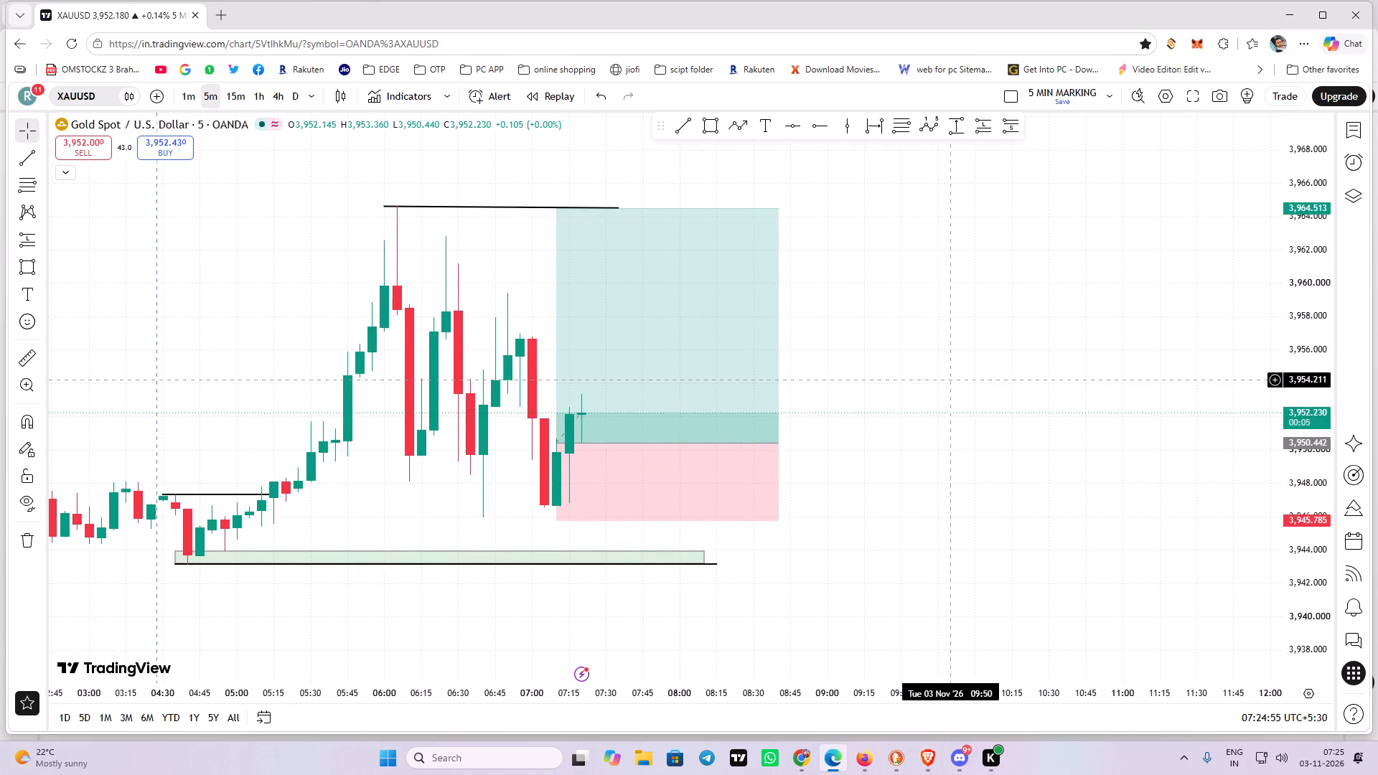
drag(947, 380, 934, 437)
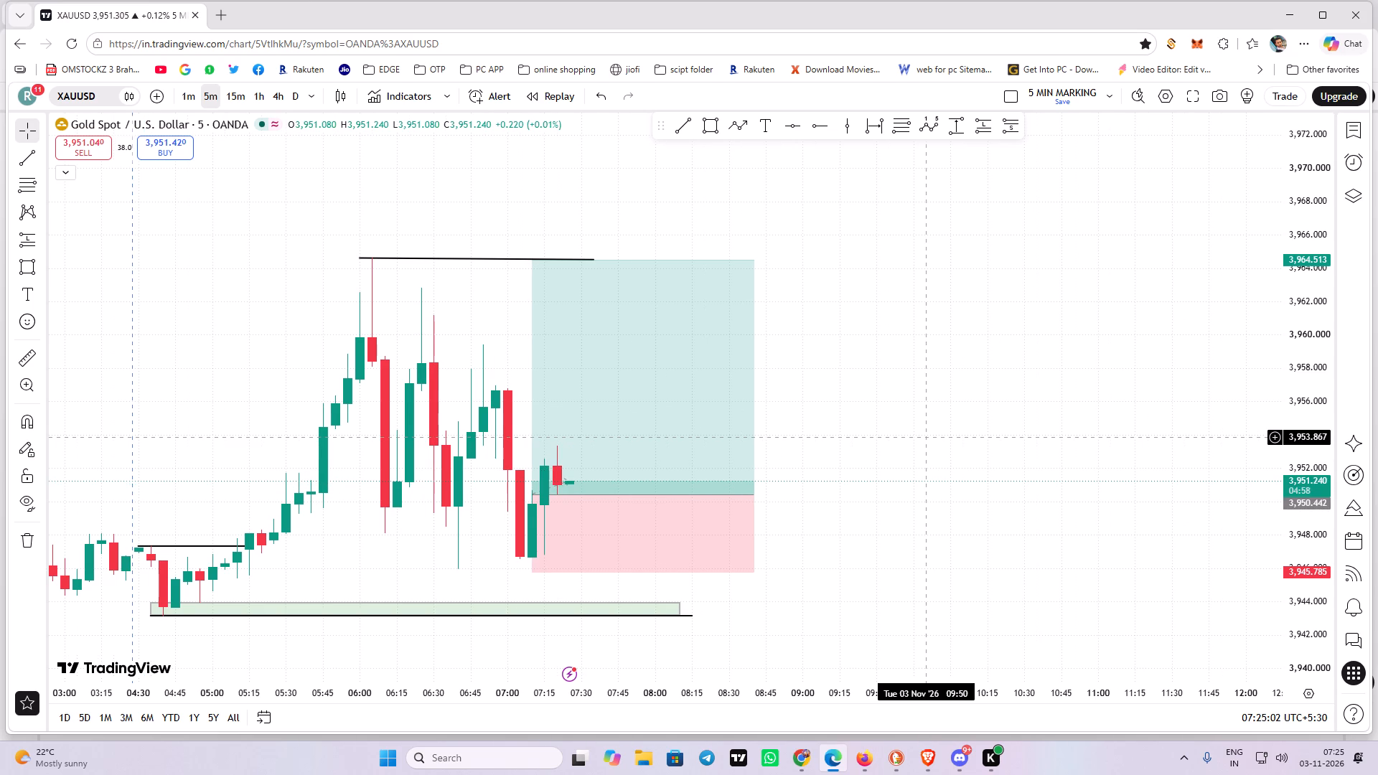
drag(934, 437, 911, 443)
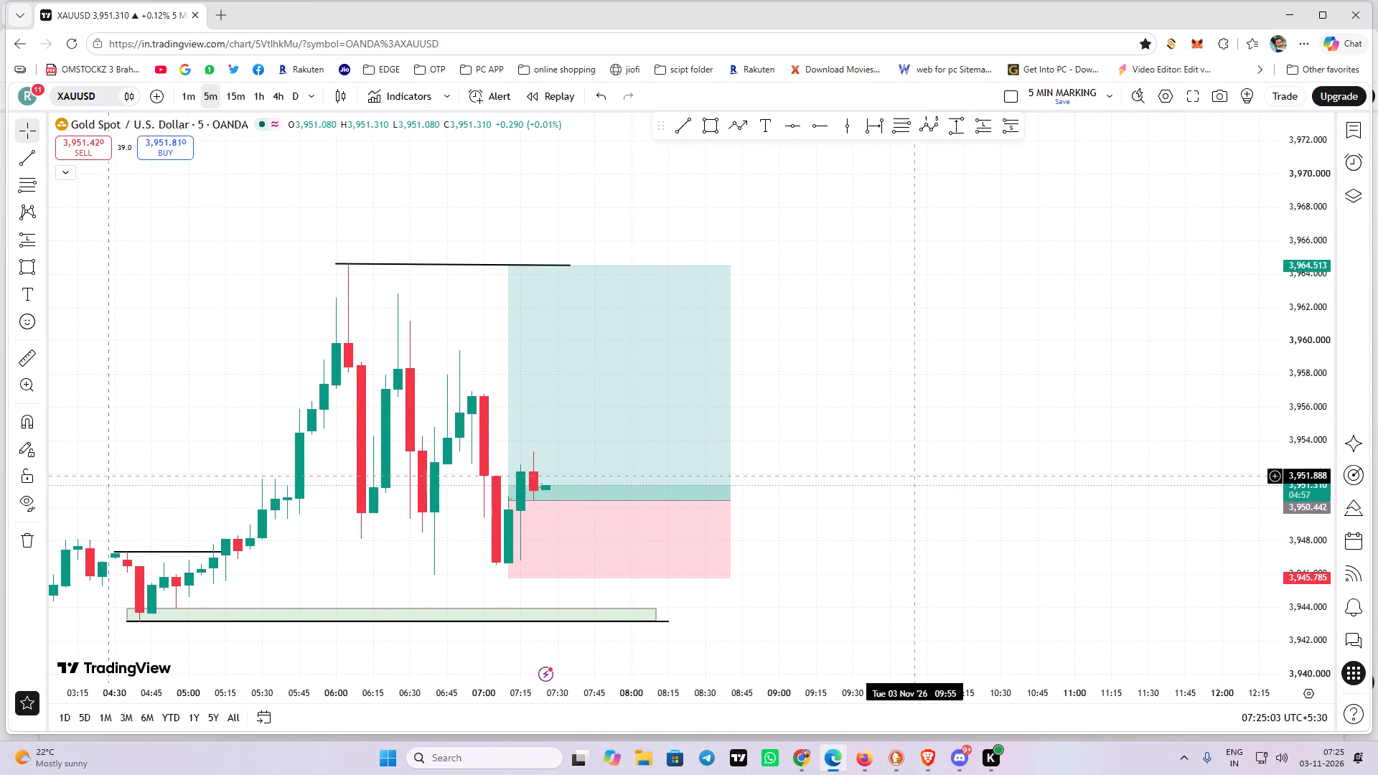
drag(952, 598, 946, 598)
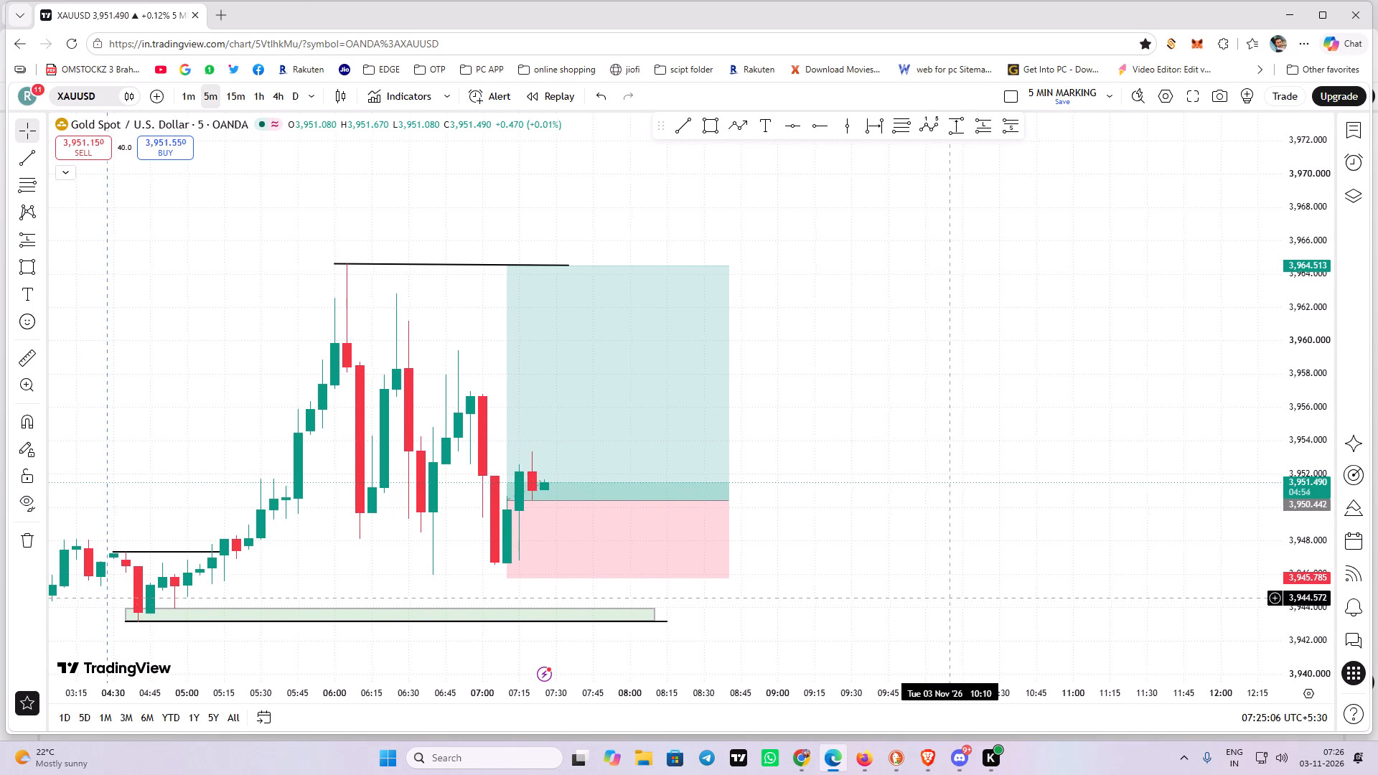
drag(946, 598, 917, 578)
click(917, 576)
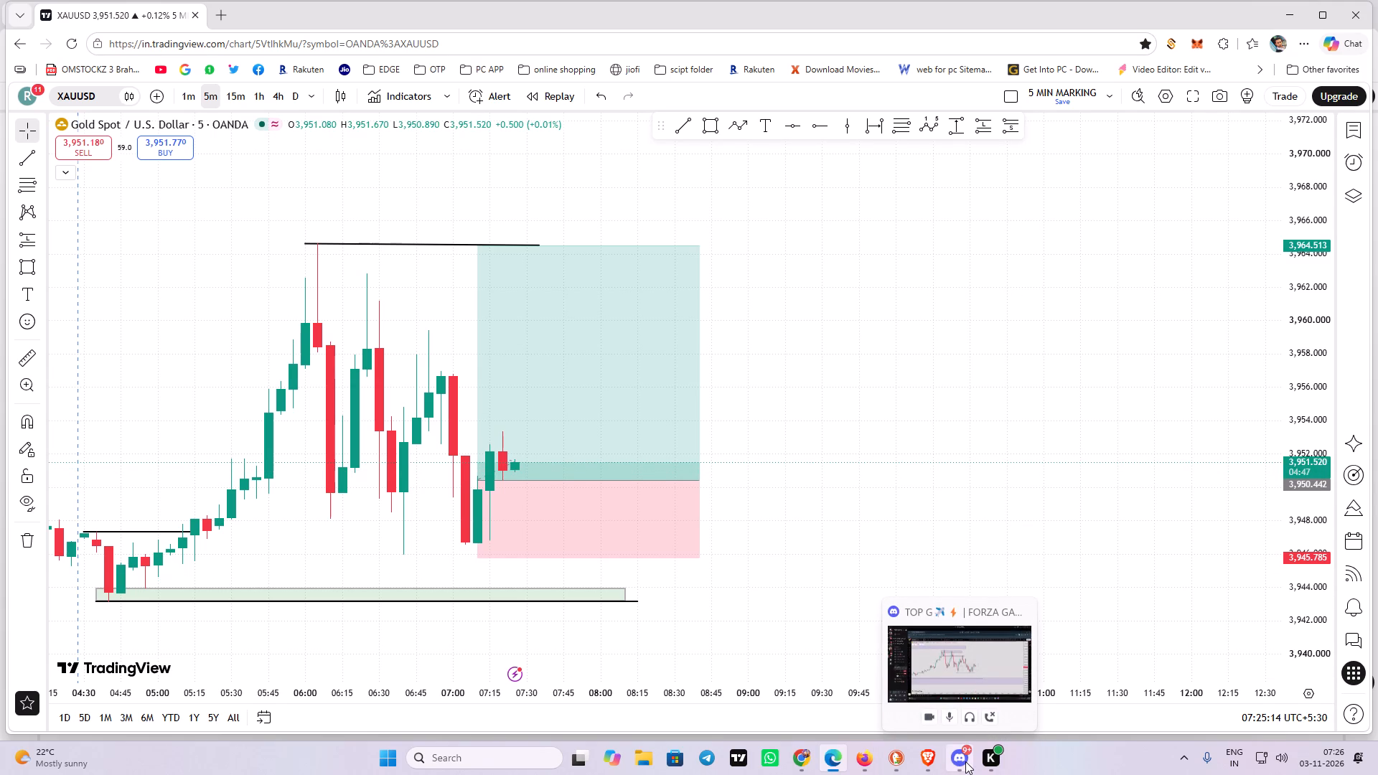
drag(872, 397, 850, 395)
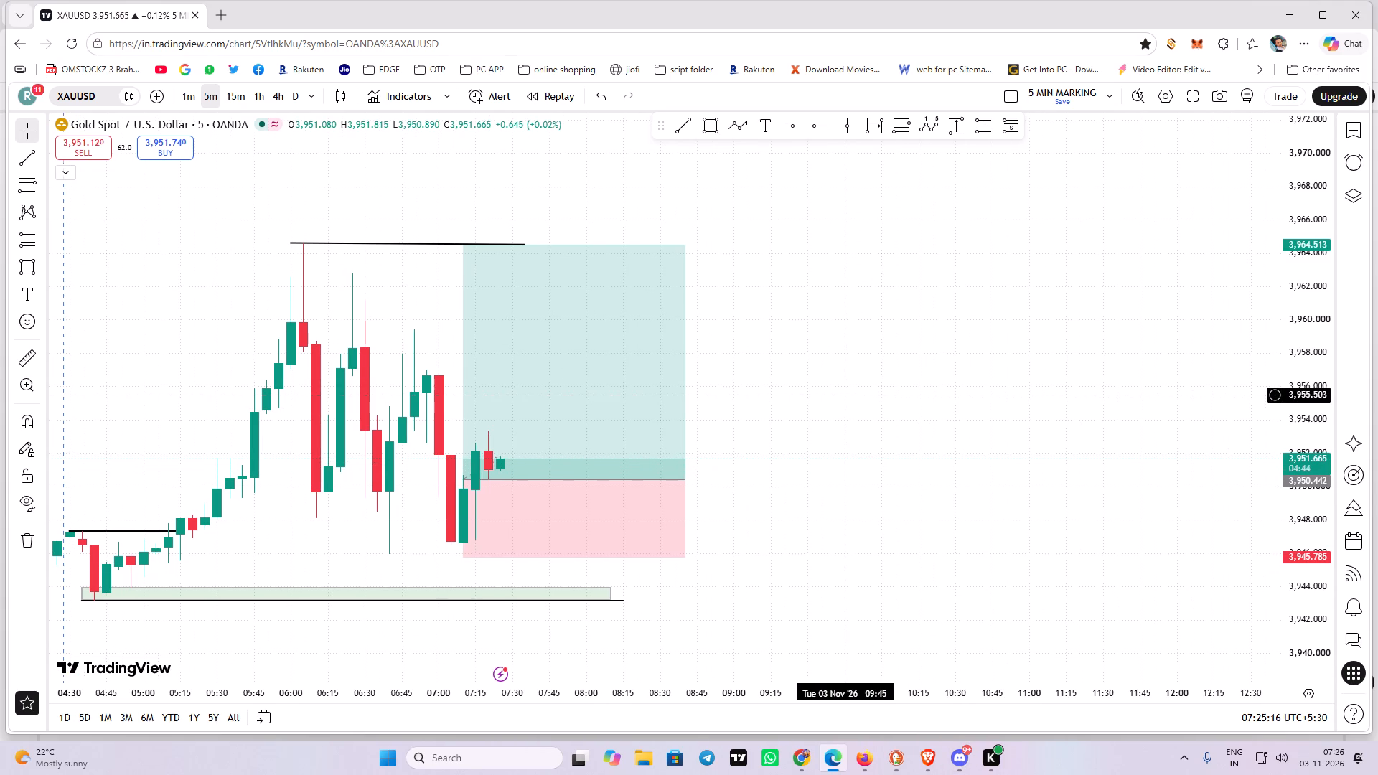
drag(850, 393, 871, 390)
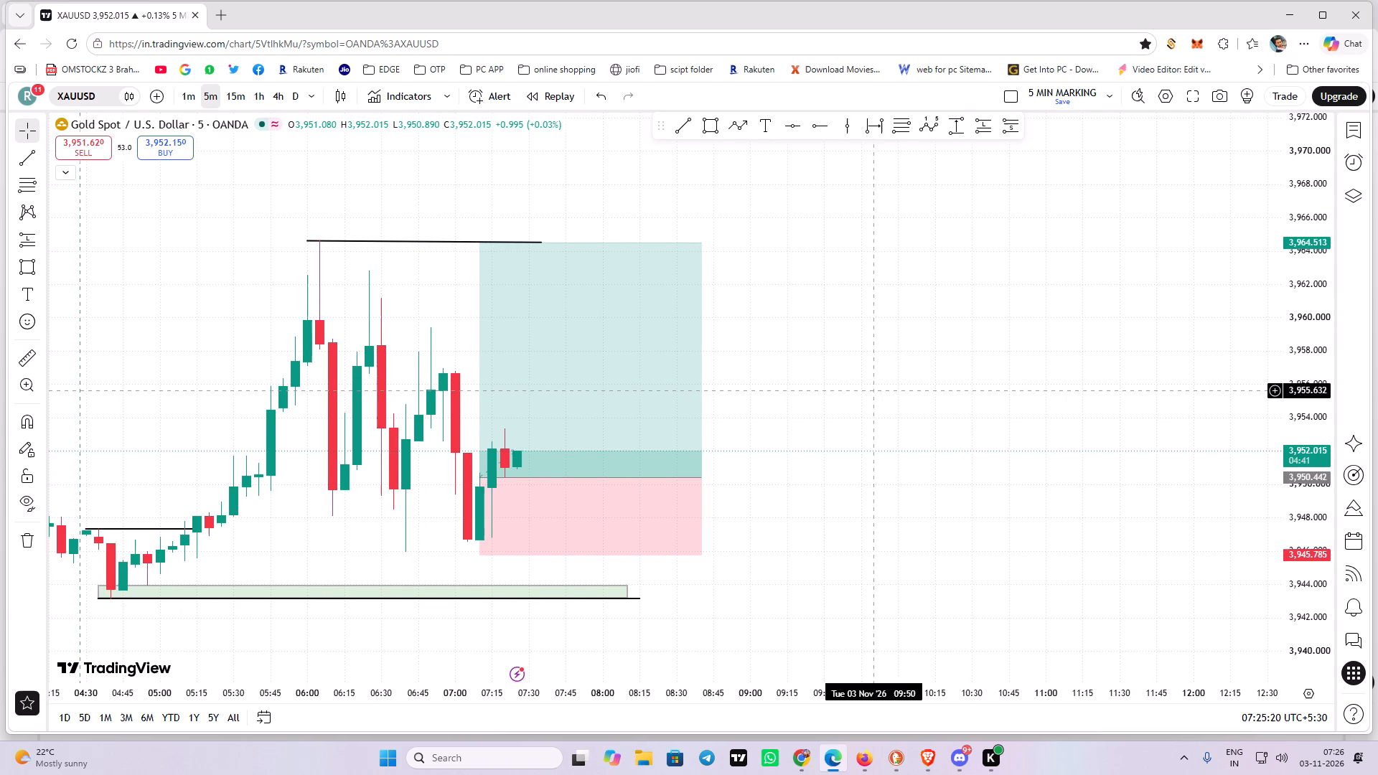
drag(871, 390, 841, 400)
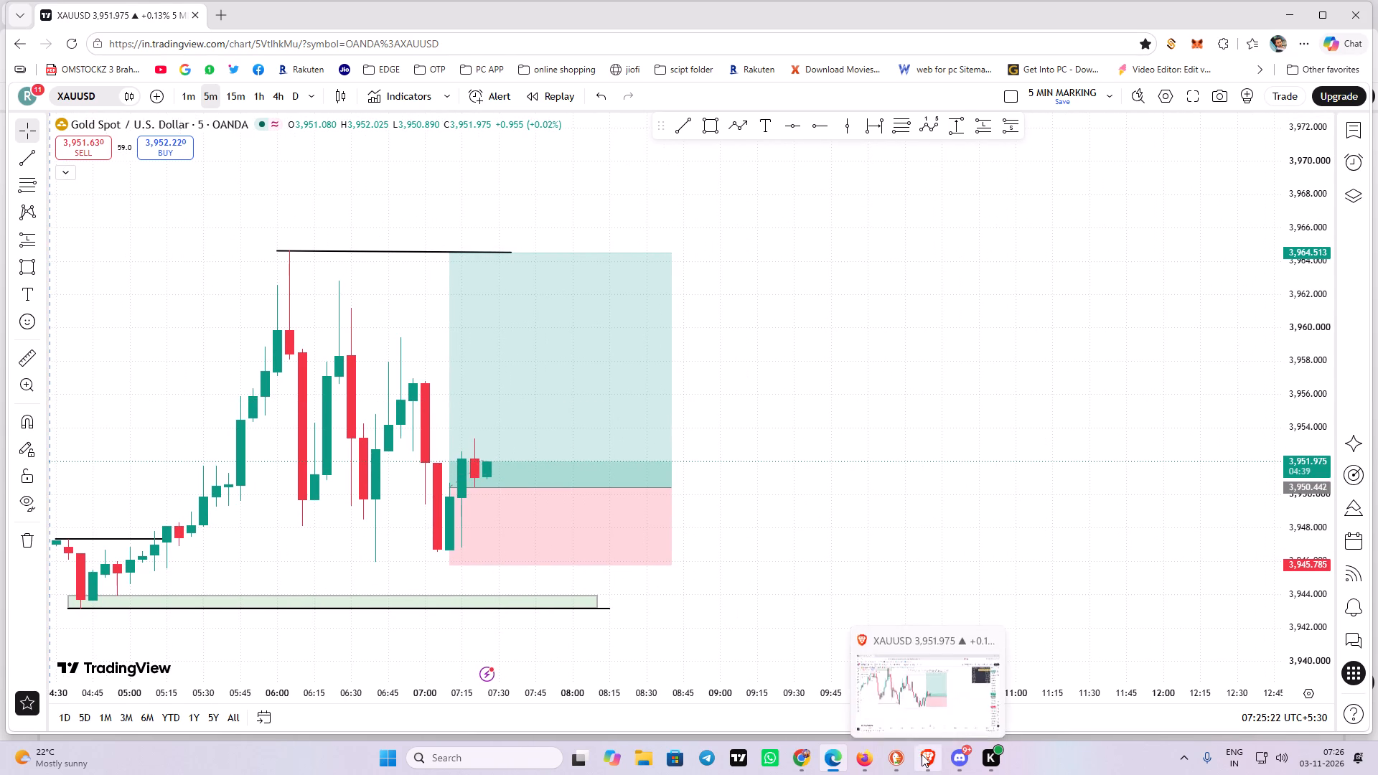
Switch to the 1-minute gold chart in Brave and examine price around the long position and the surrounding levels.
click(922, 755)
drag(957, 474, 876, 573)
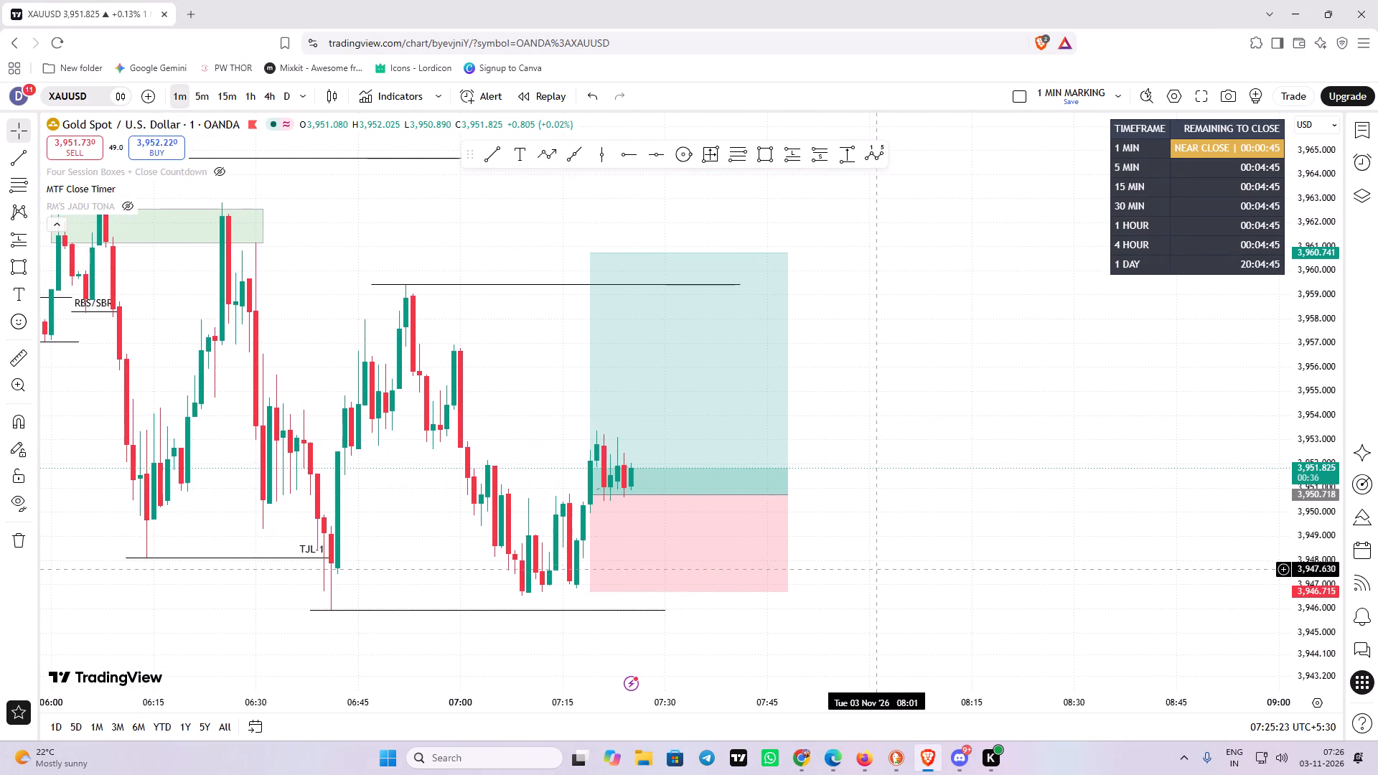
drag(905, 436, 962, 378)
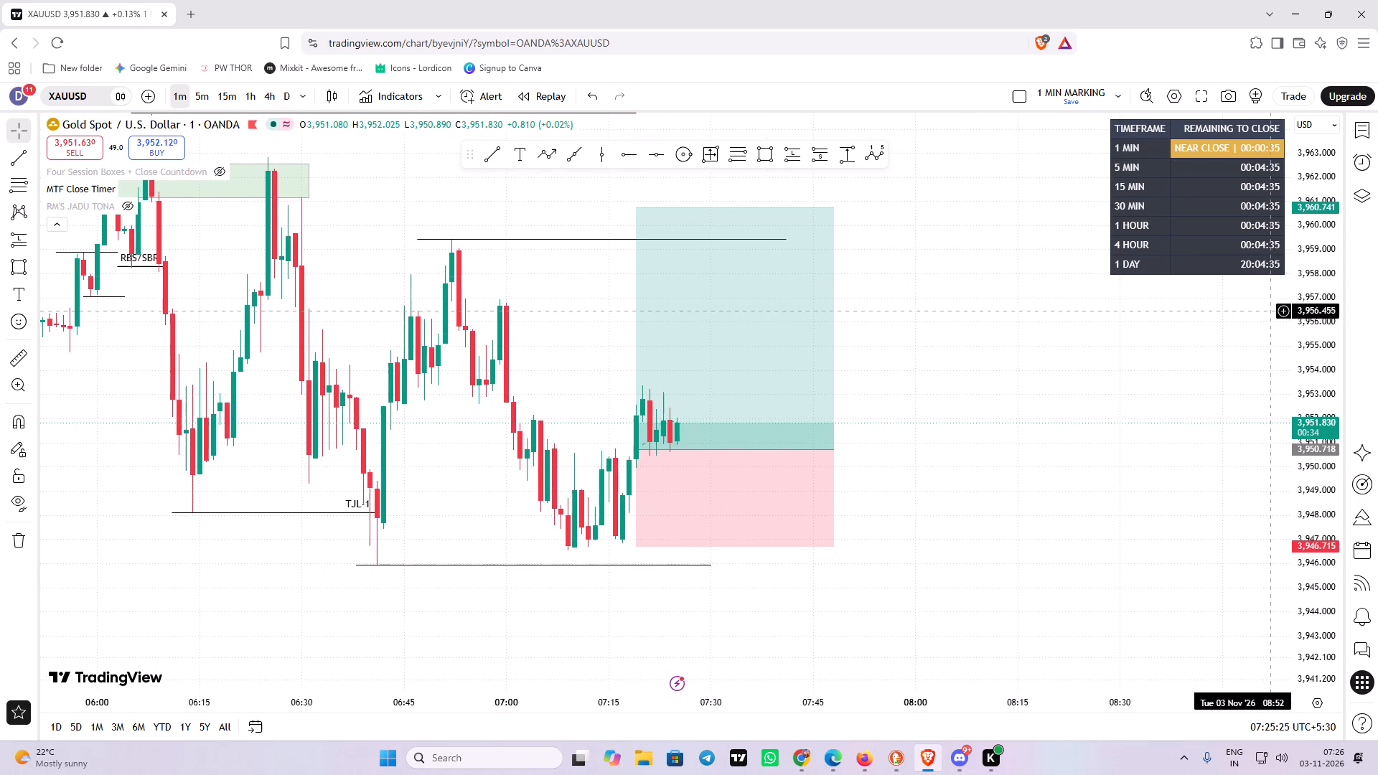
drag(1312, 168, 1316, 233)
scroll(1150, 370, down, 1)
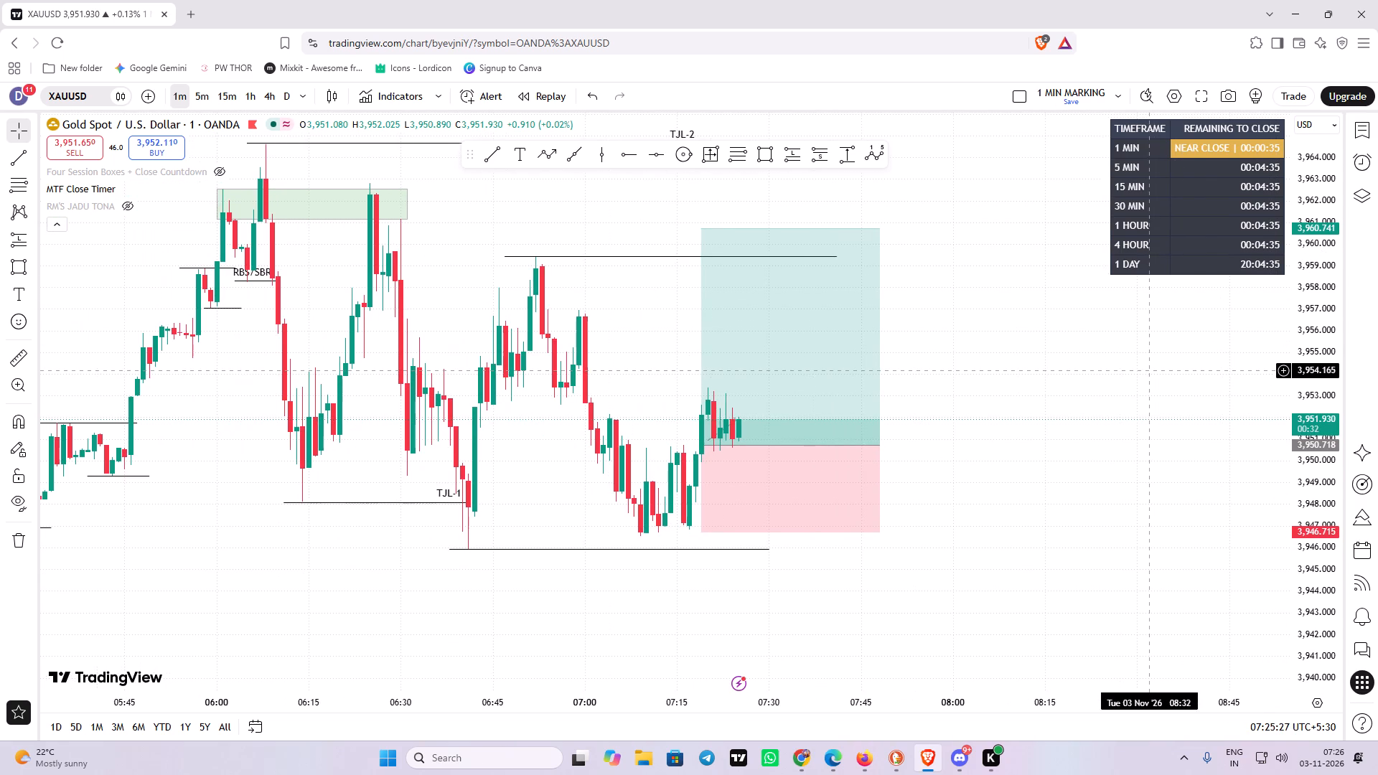
drag(1148, 370, 1106, 377)
drag(1018, 395, 957, 368)
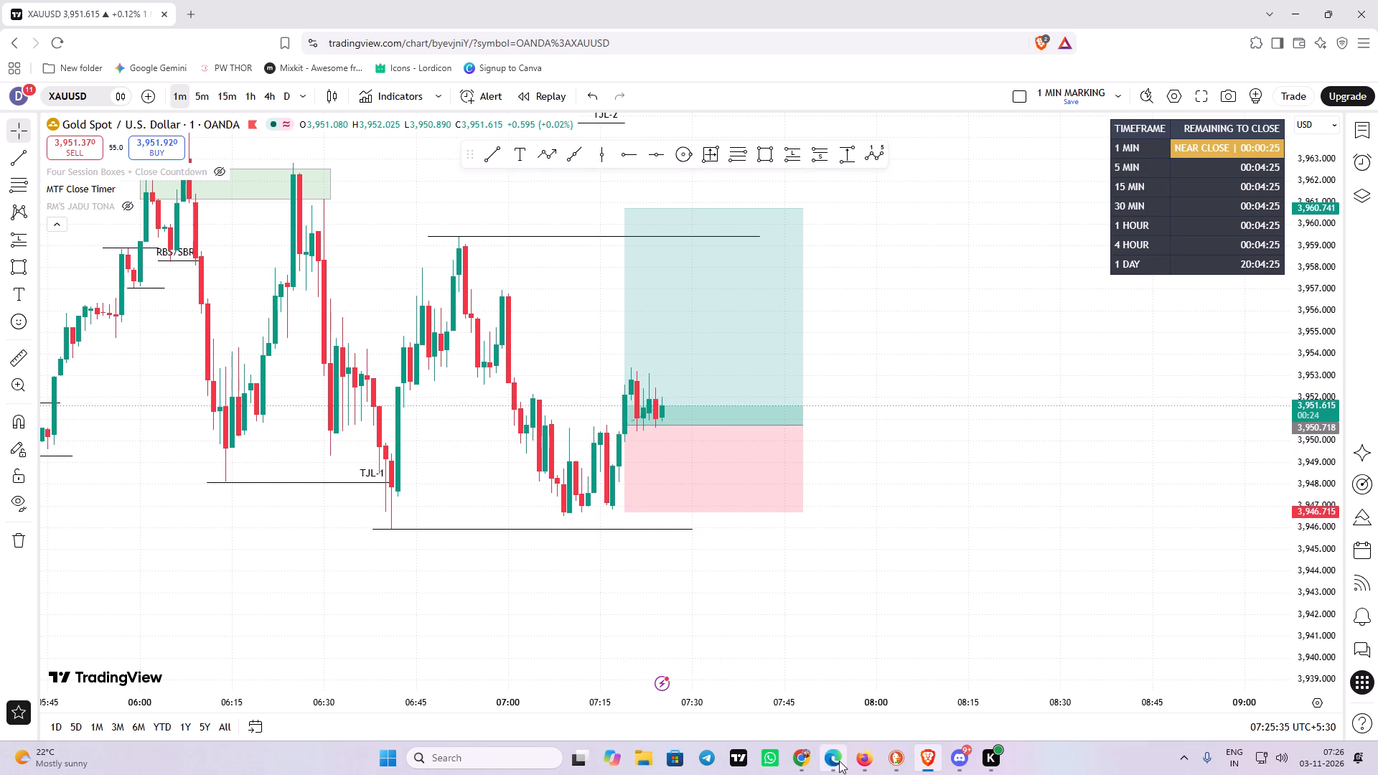
Switch to the 1-hour gold chart in Firefox and examine recent price around the T-HIGH line and the TJL-2 and 15 MIN A+ zones.
click(860, 761)
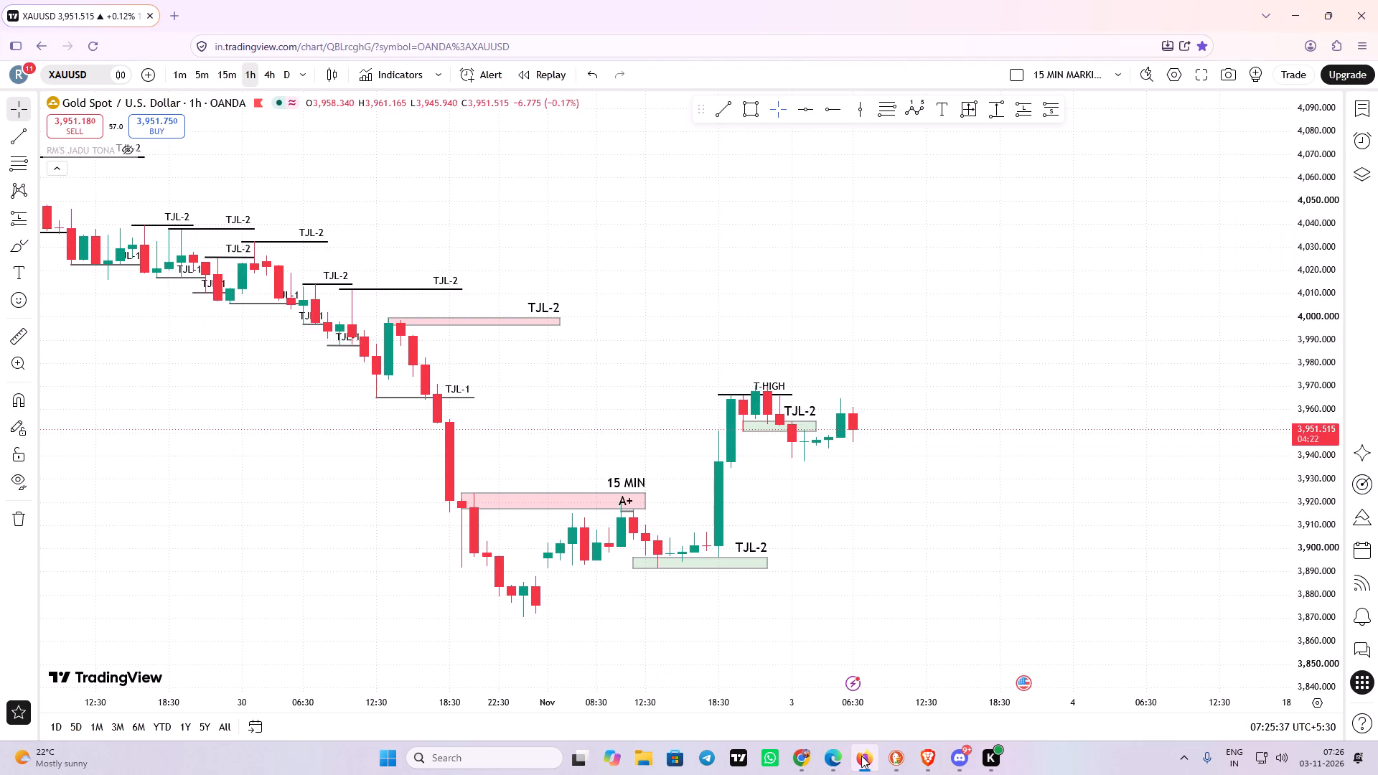
drag(922, 517, 848, 514)
click(894, 162)
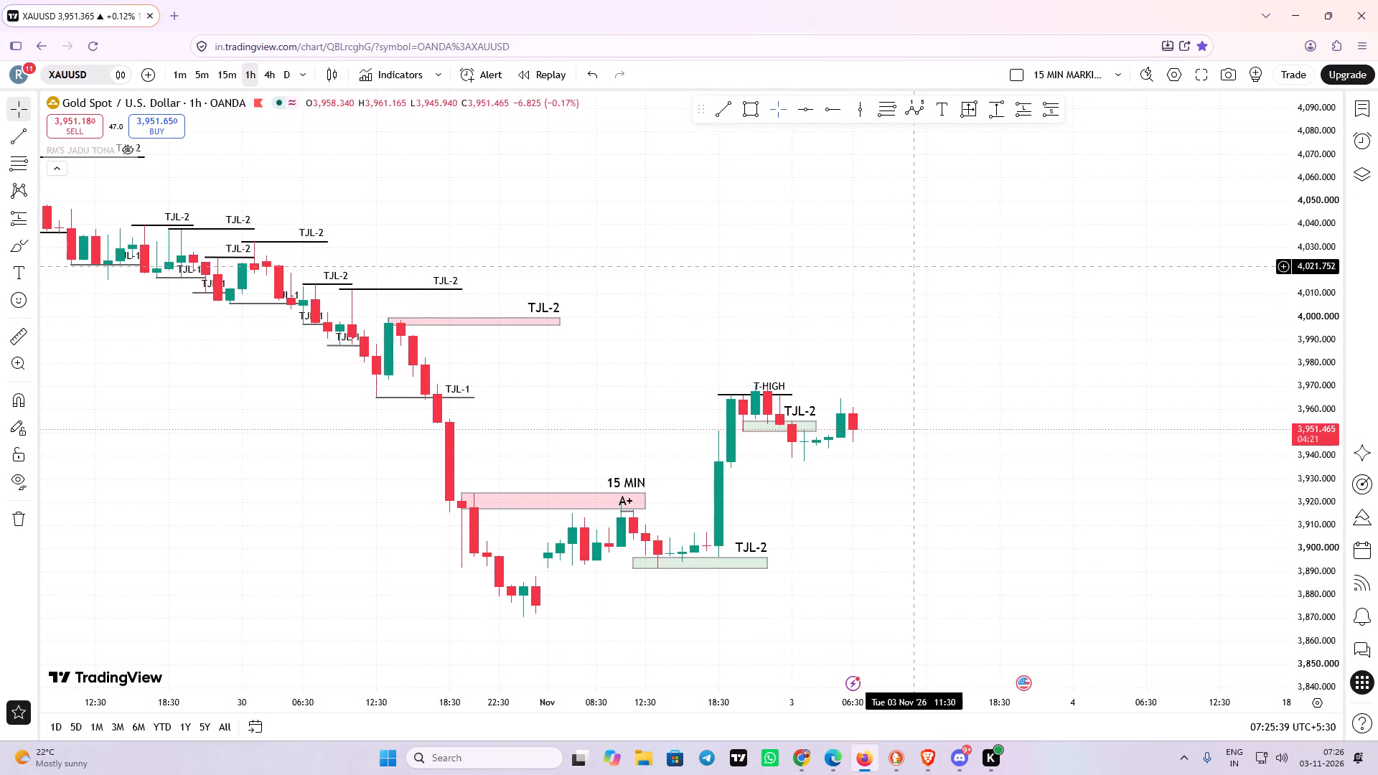
drag(962, 438, 901, 451)
scroll(900, 451, down, 3)
drag(998, 514, 993, 520)
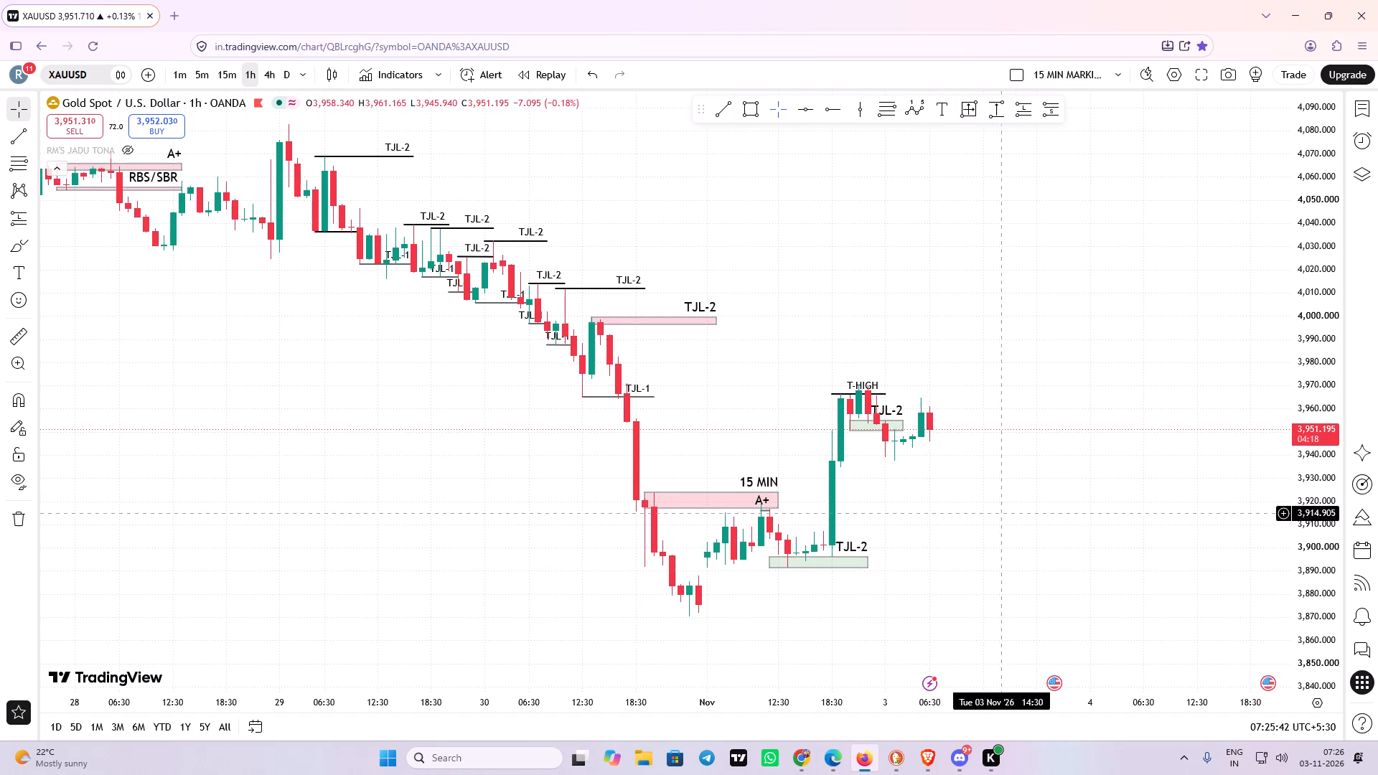
drag(993, 520, 842, 474)
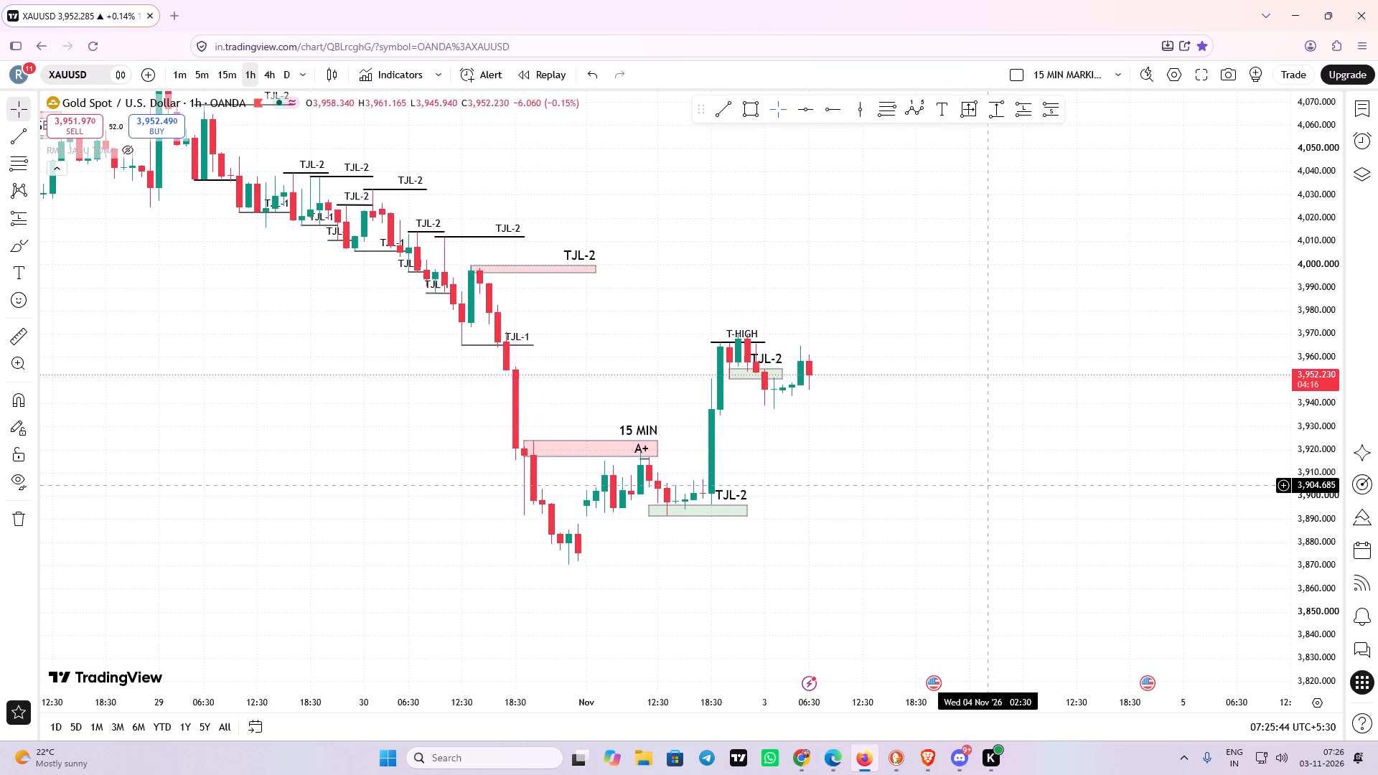
drag(1021, 489, 958, 527)
drag(1318, 563, 1326, 388)
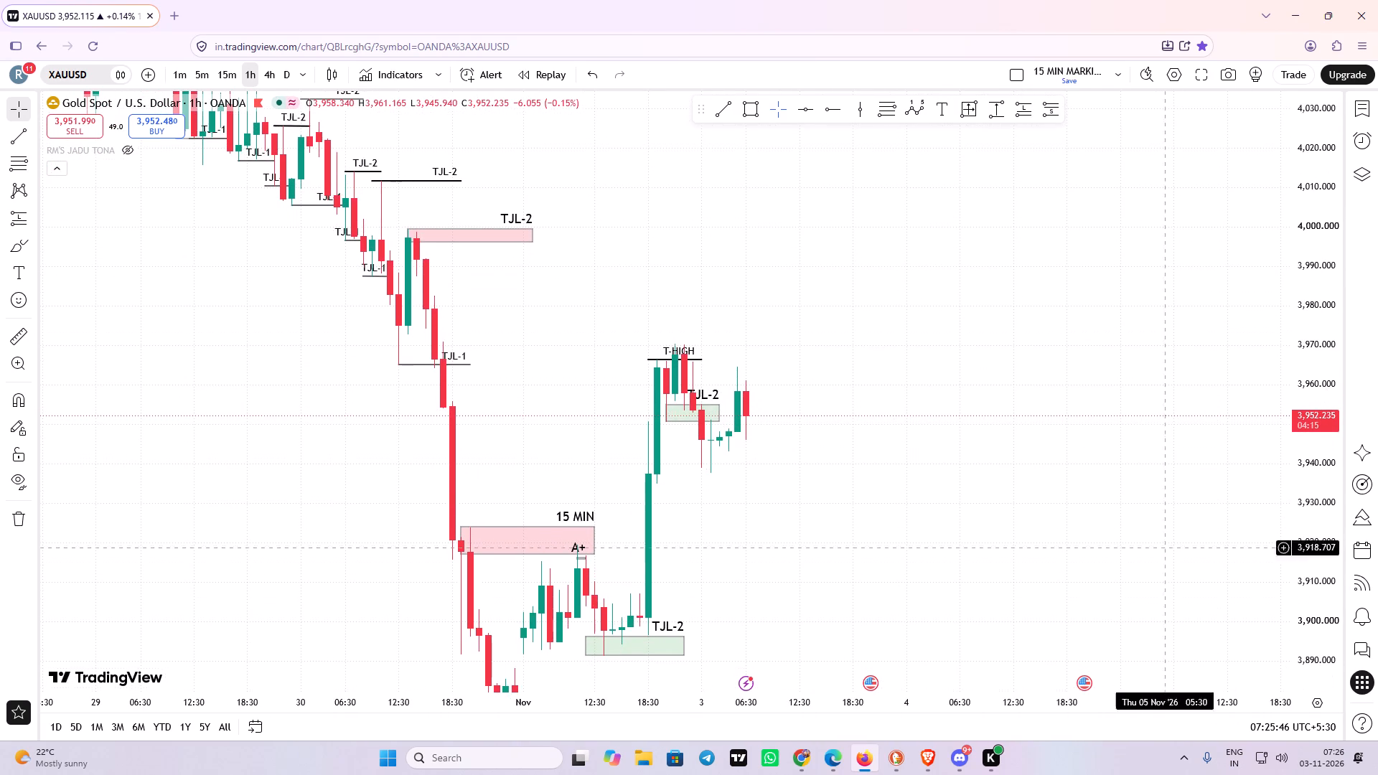
drag(1075, 603, 1081, 447)
scroll(905, 446, up, 1)
drag(829, 461, 876, 497)
drag(720, 390, 734, 467)
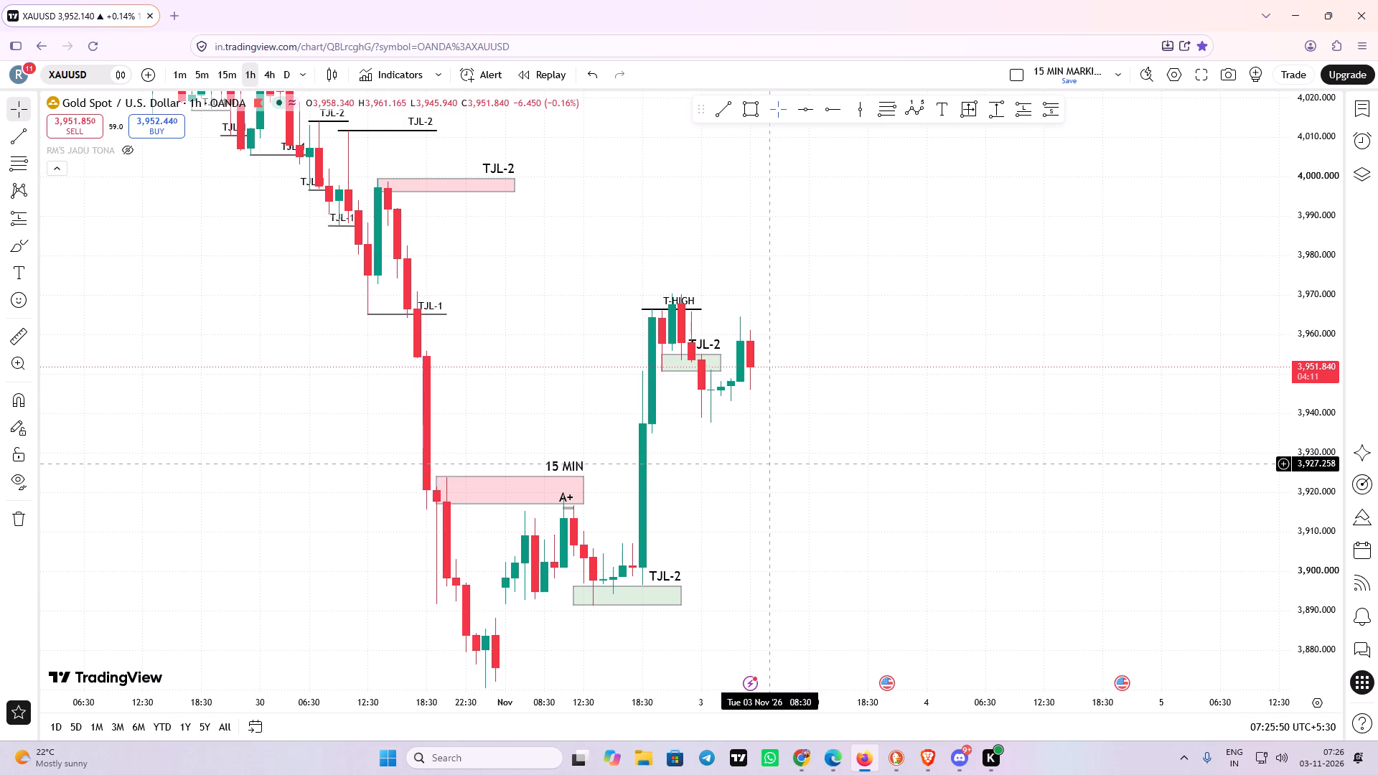
scroll(767, 464, down, 2)
drag(906, 443, 718, 430)
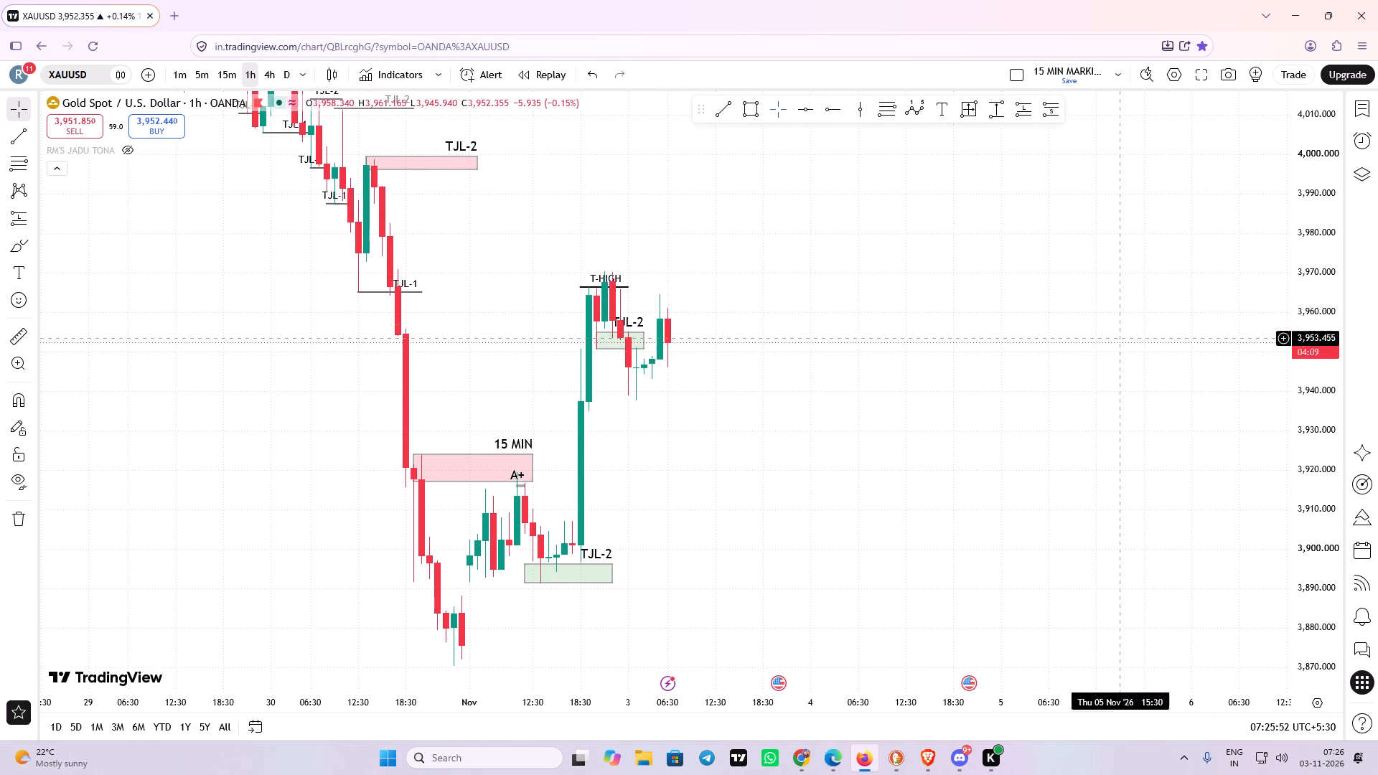
drag(1322, 182, 1301, 337)
scroll(695, 472, down, 2)
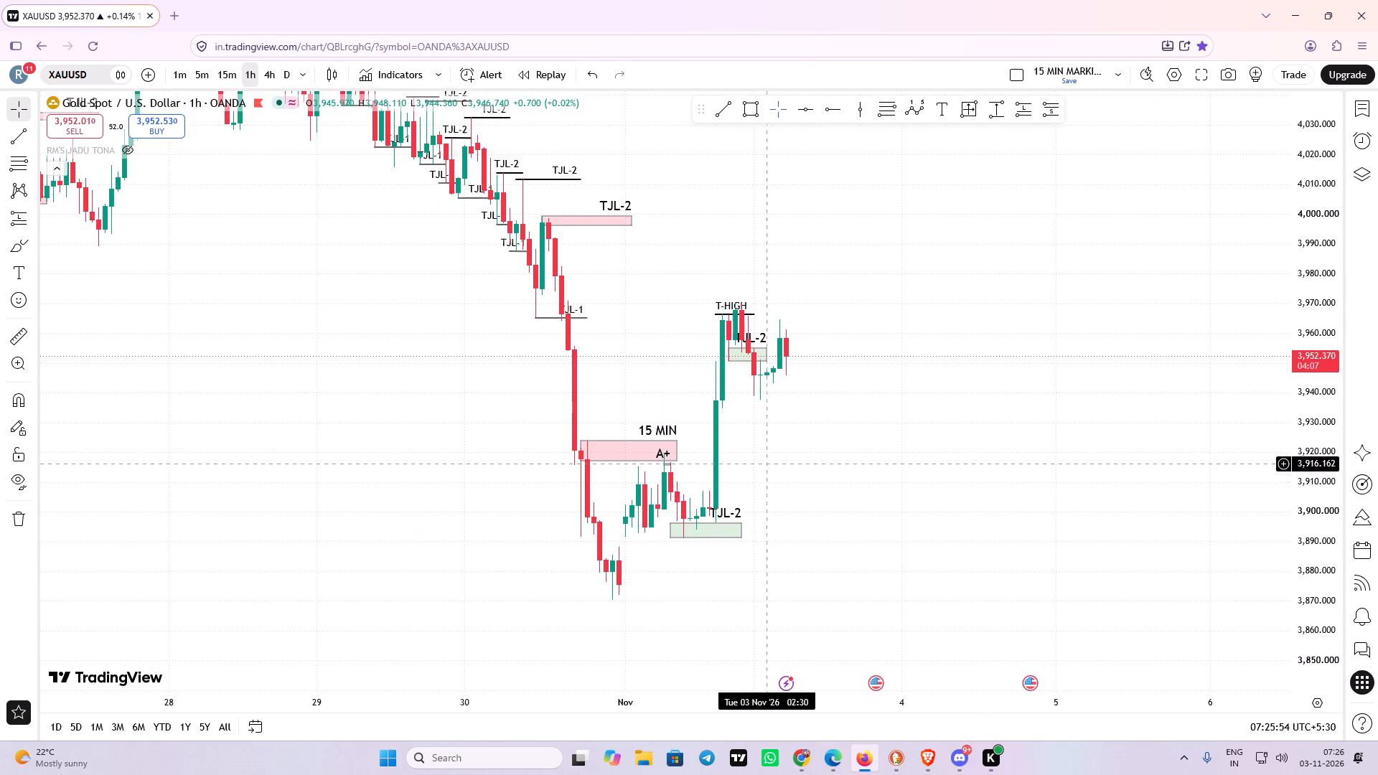
drag(790, 463, 596, 492)
drag(745, 419, 790, 345)
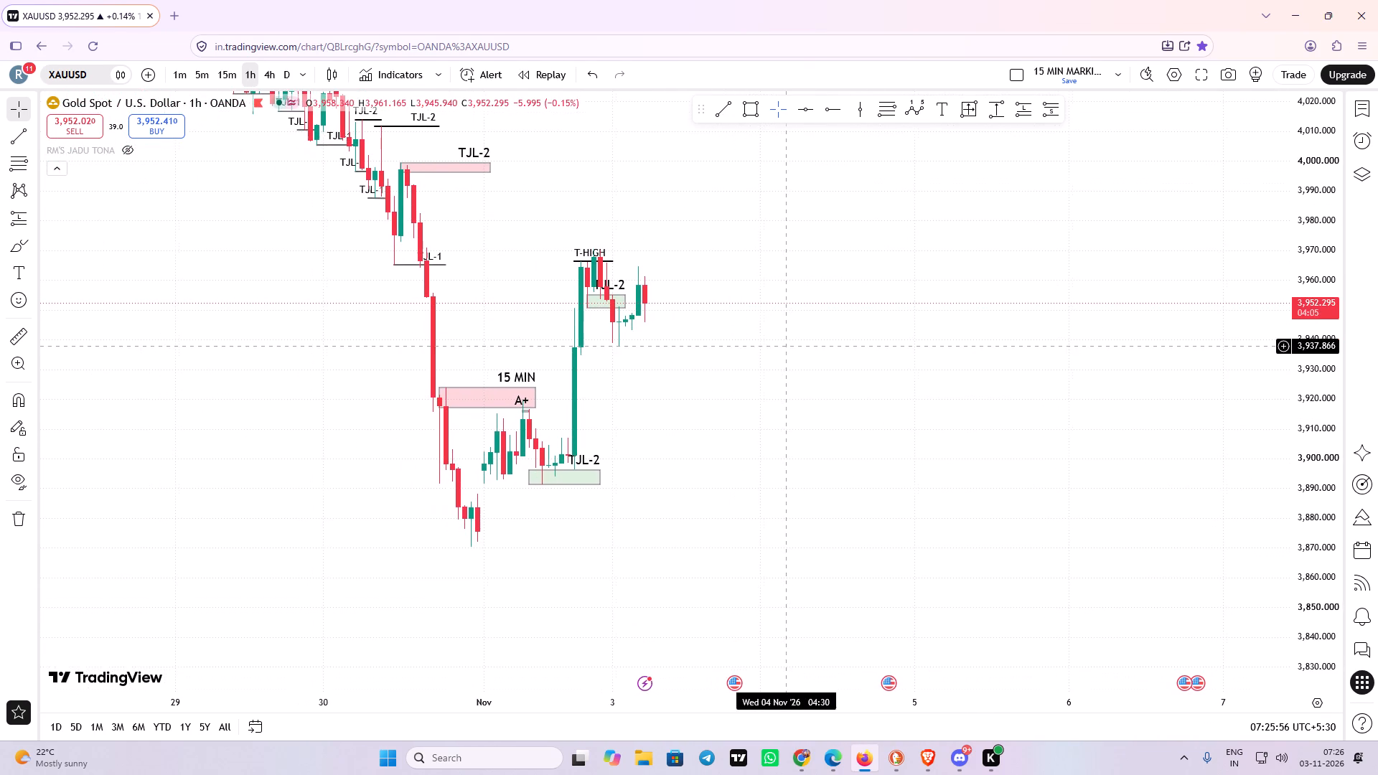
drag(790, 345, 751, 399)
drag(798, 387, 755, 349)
Switch to the 5-minute gold chart in Edge and examine the newest candle against the long position's entry.
click(827, 761)
click(779, 446)
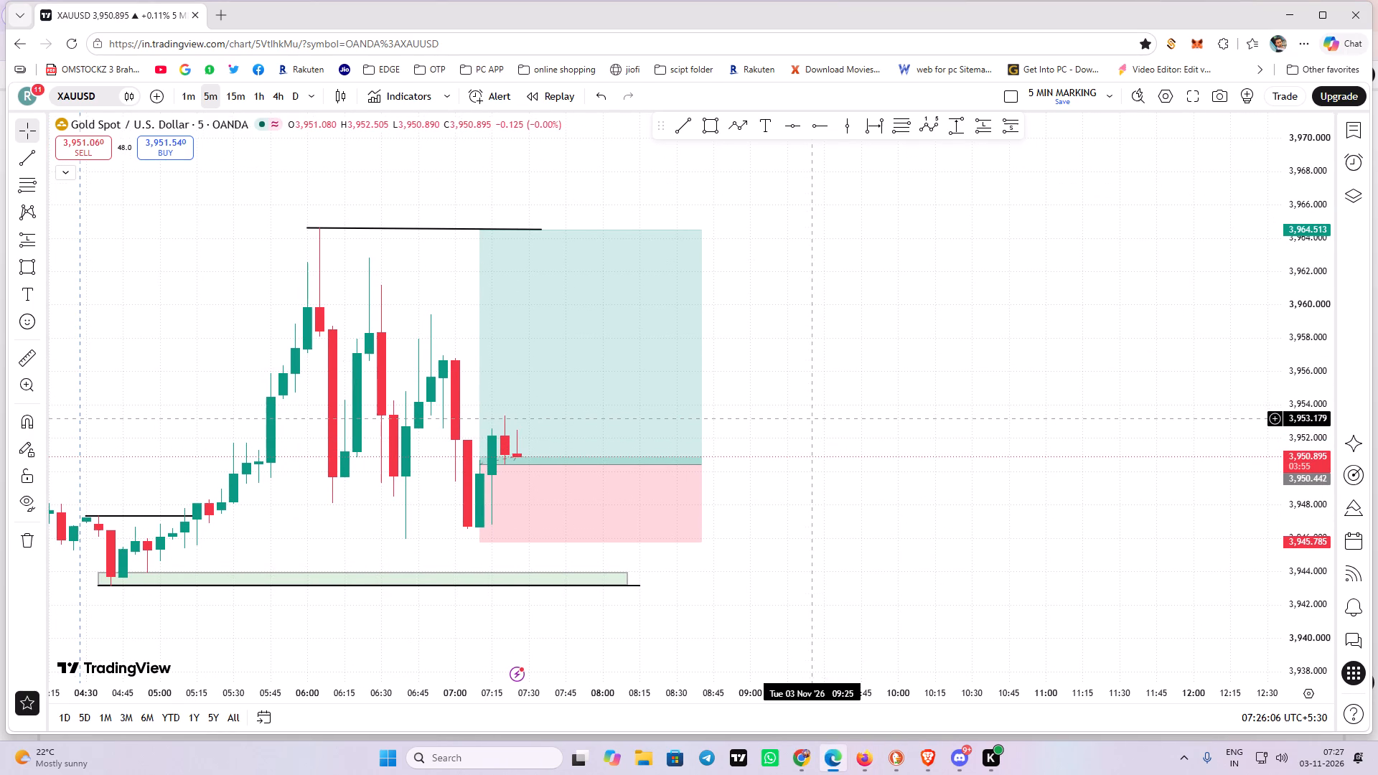
Switch to the 1-minute gold chart in Brave and examine the newest candles against the long position's entry and stop levels.
click(930, 753)
drag(845, 325, 847, 371)
drag(886, 371, 843, 384)
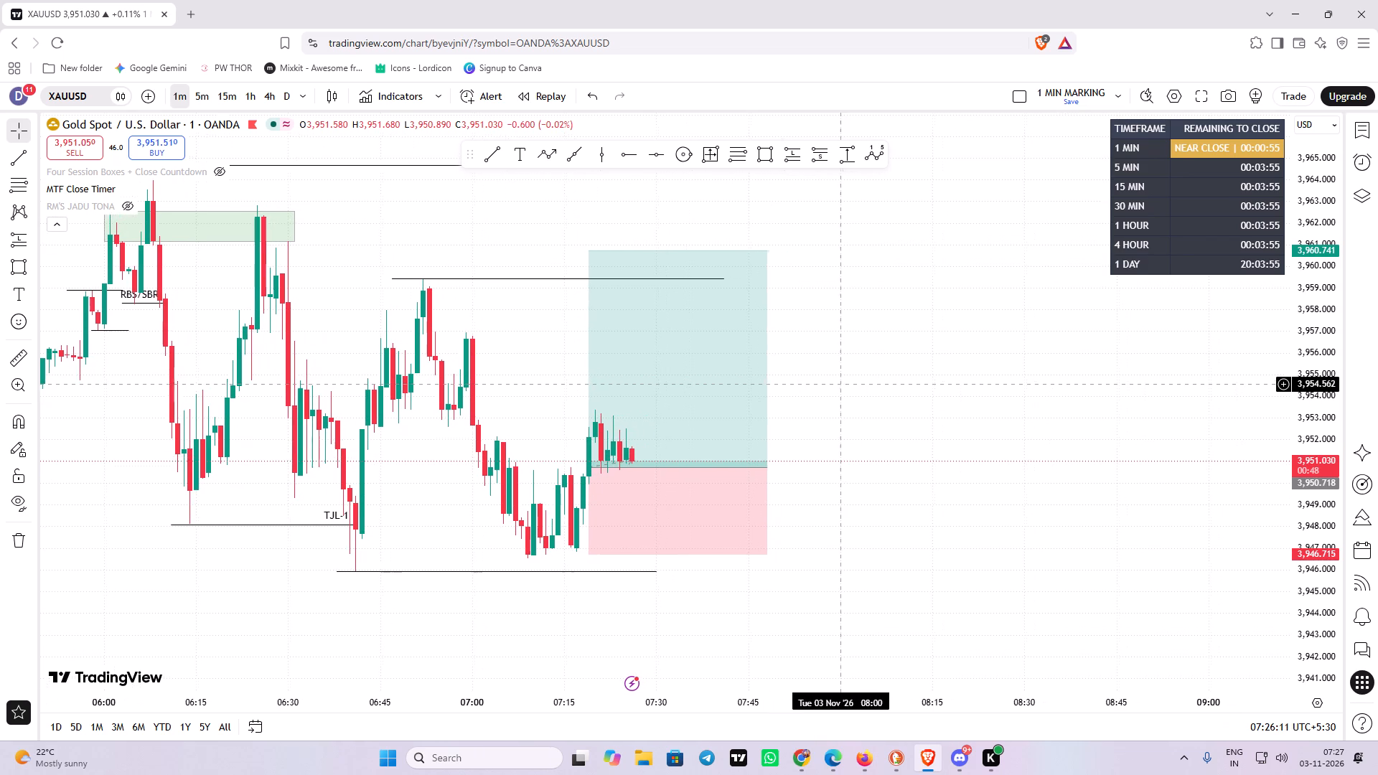
drag(843, 384, 766, 373)
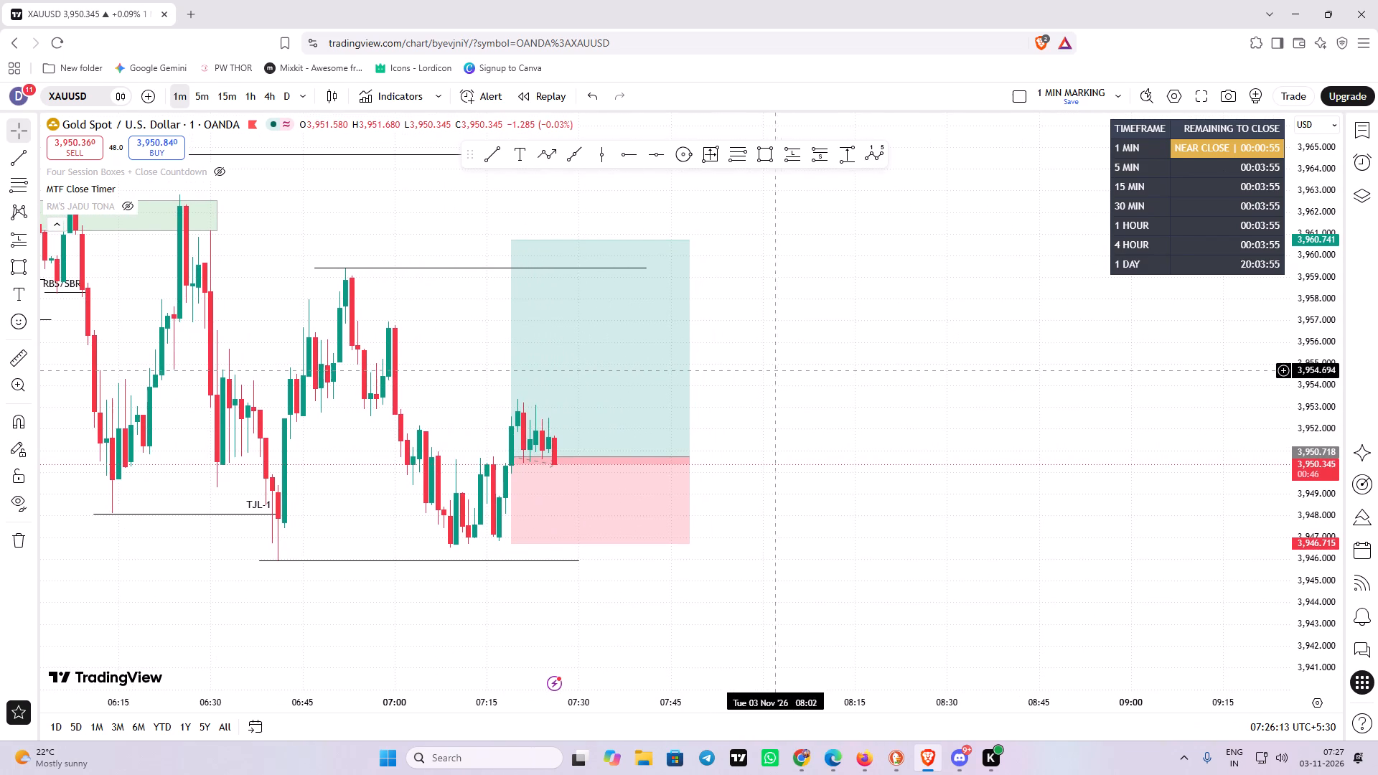
drag(820, 370, 777, 393)
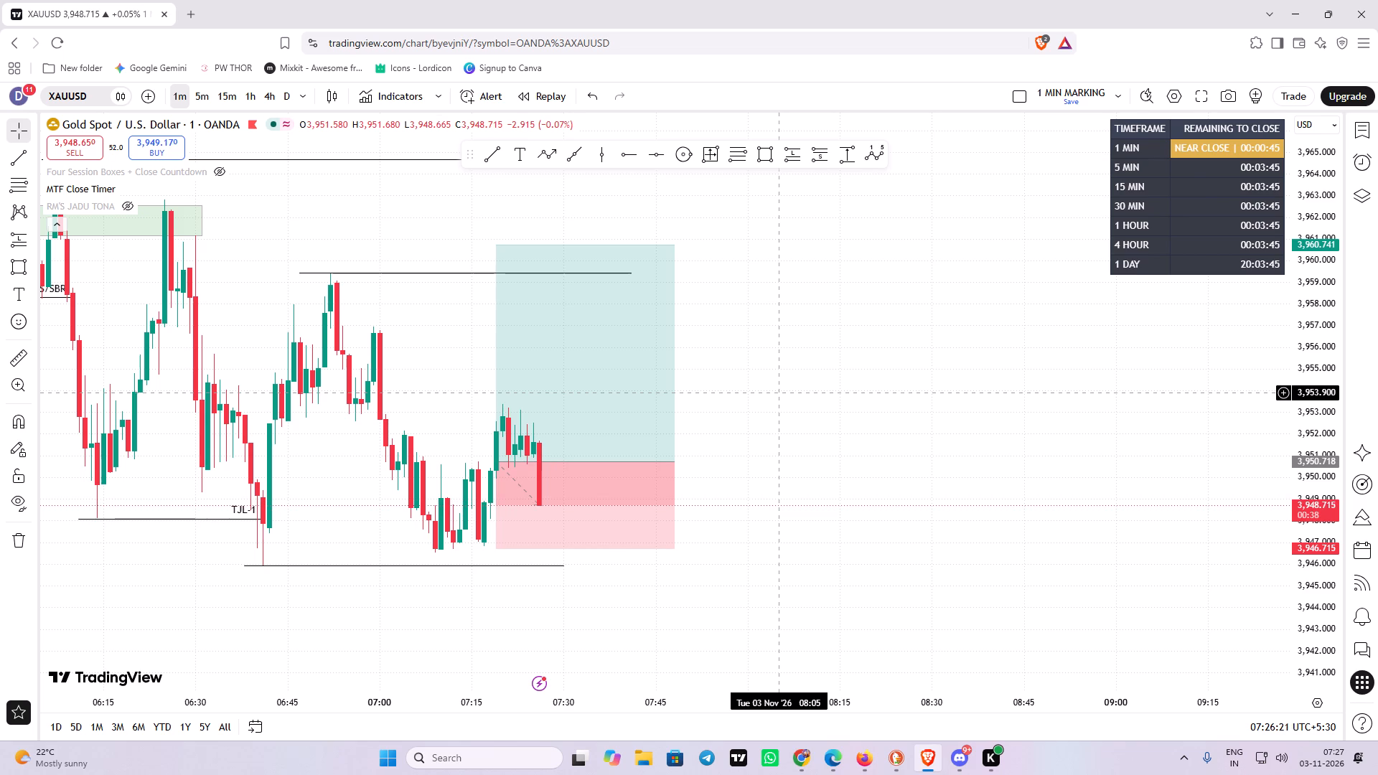
drag(777, 393, 767, 393)
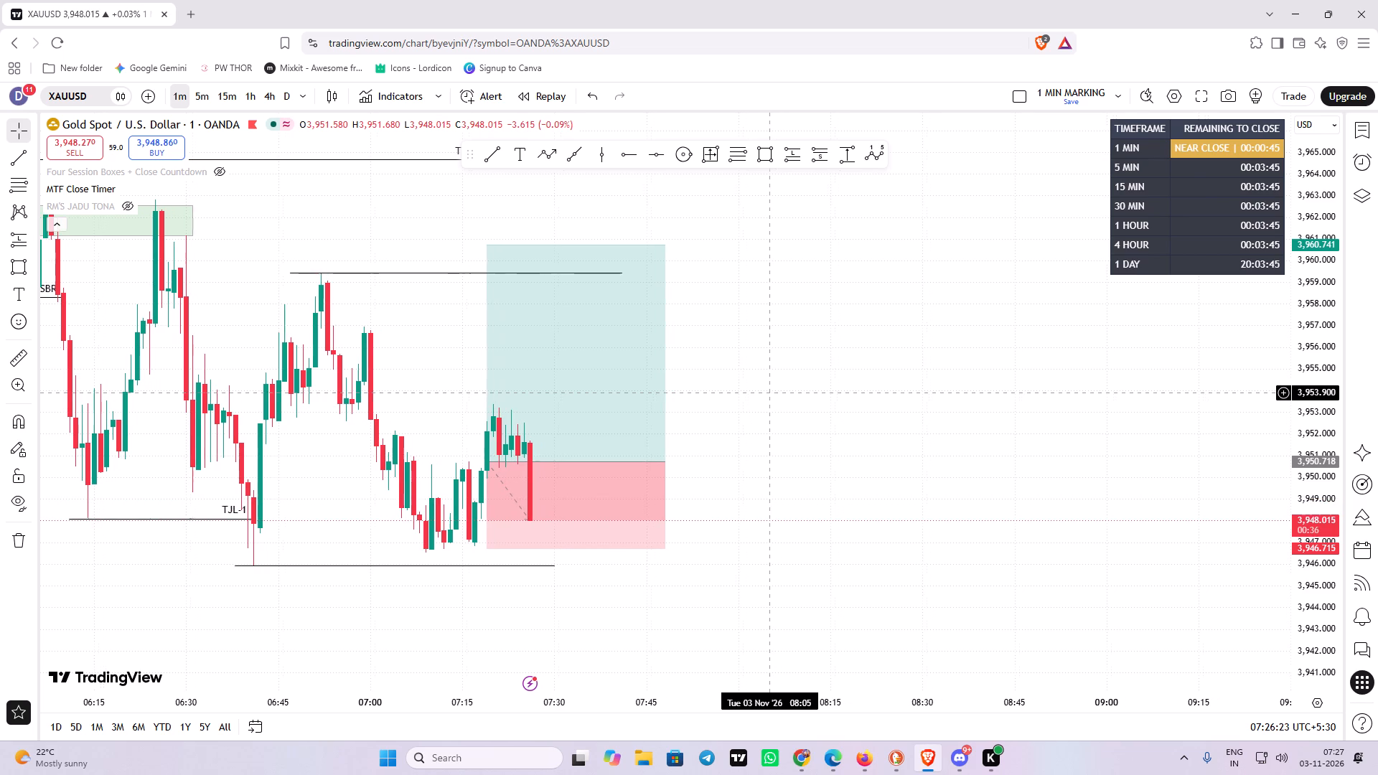
drag(767, 393, 766, 393)
drag(765, 393, 800, 394)
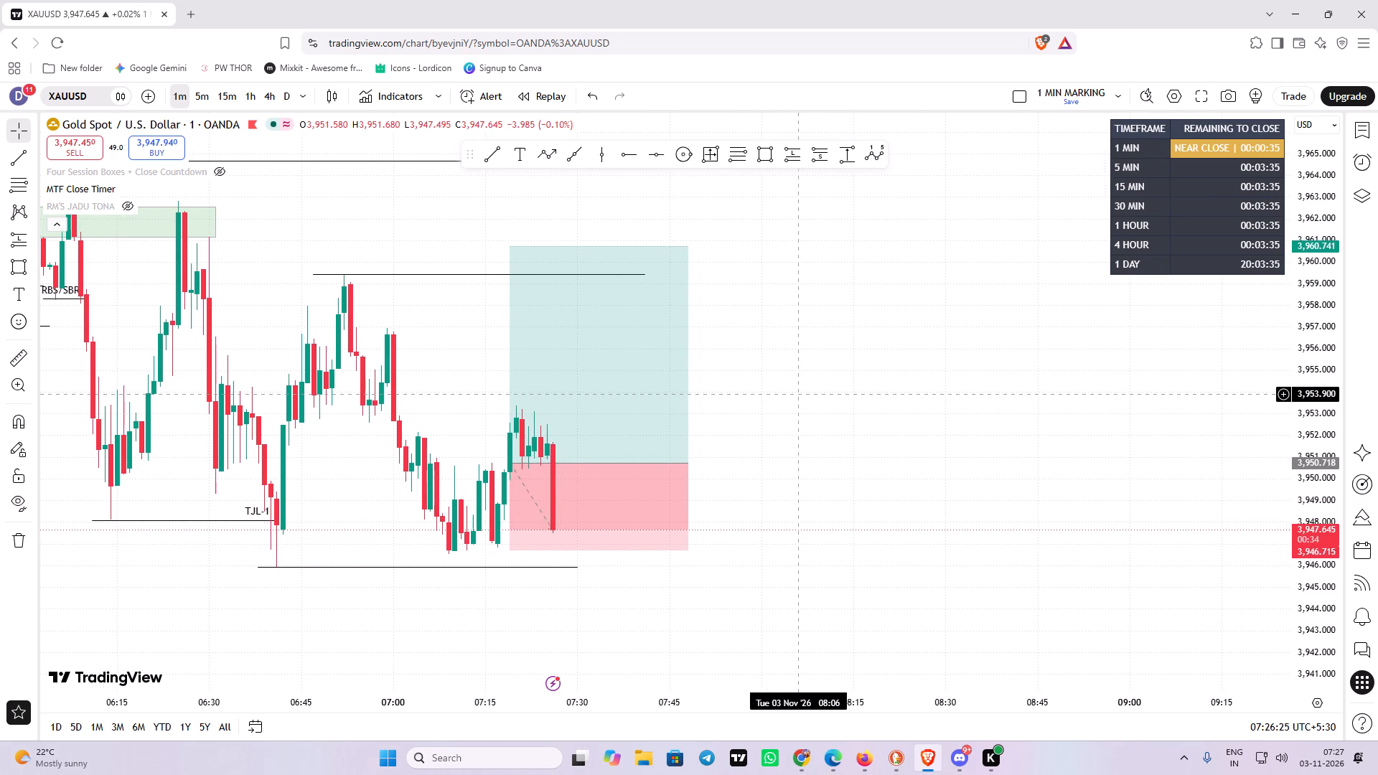
drag(800, 394, 799, 392)
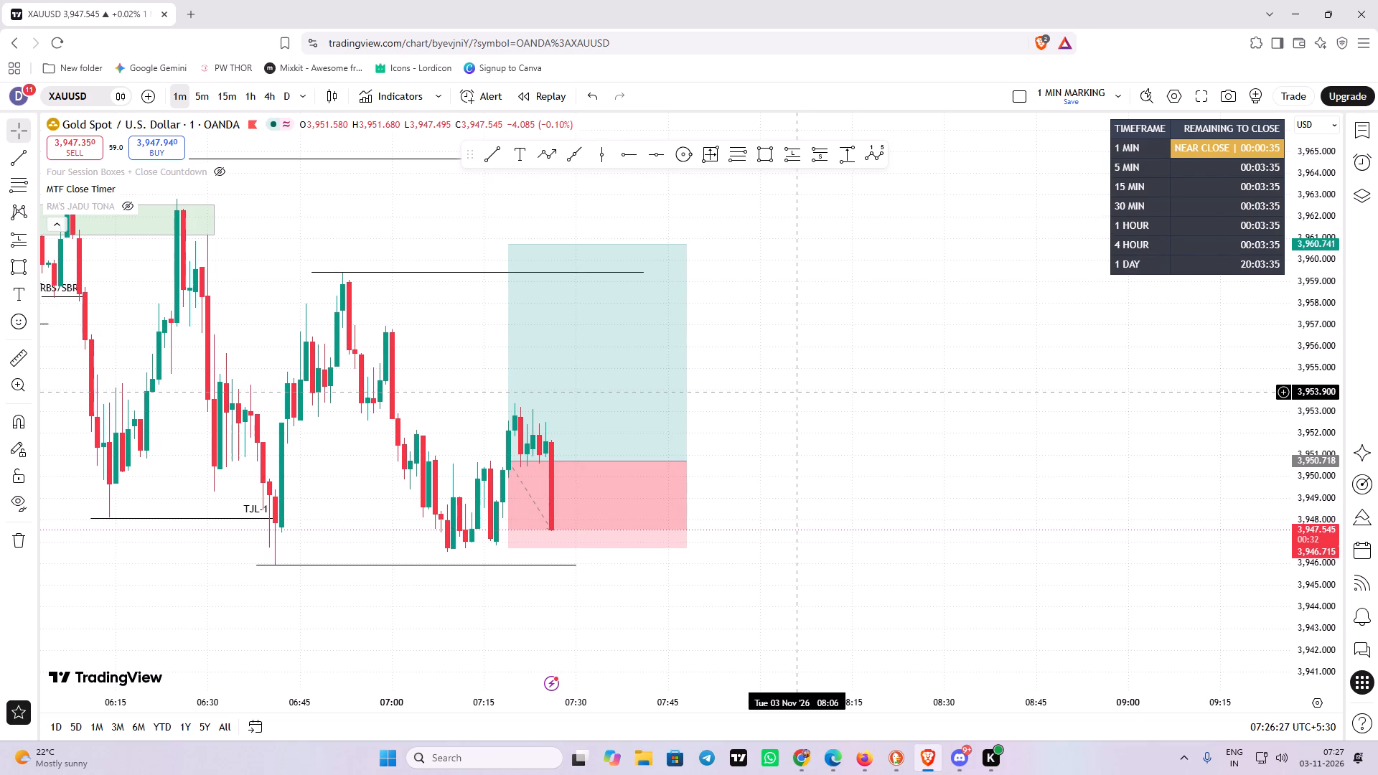
drag(799, 392, 799, 388)
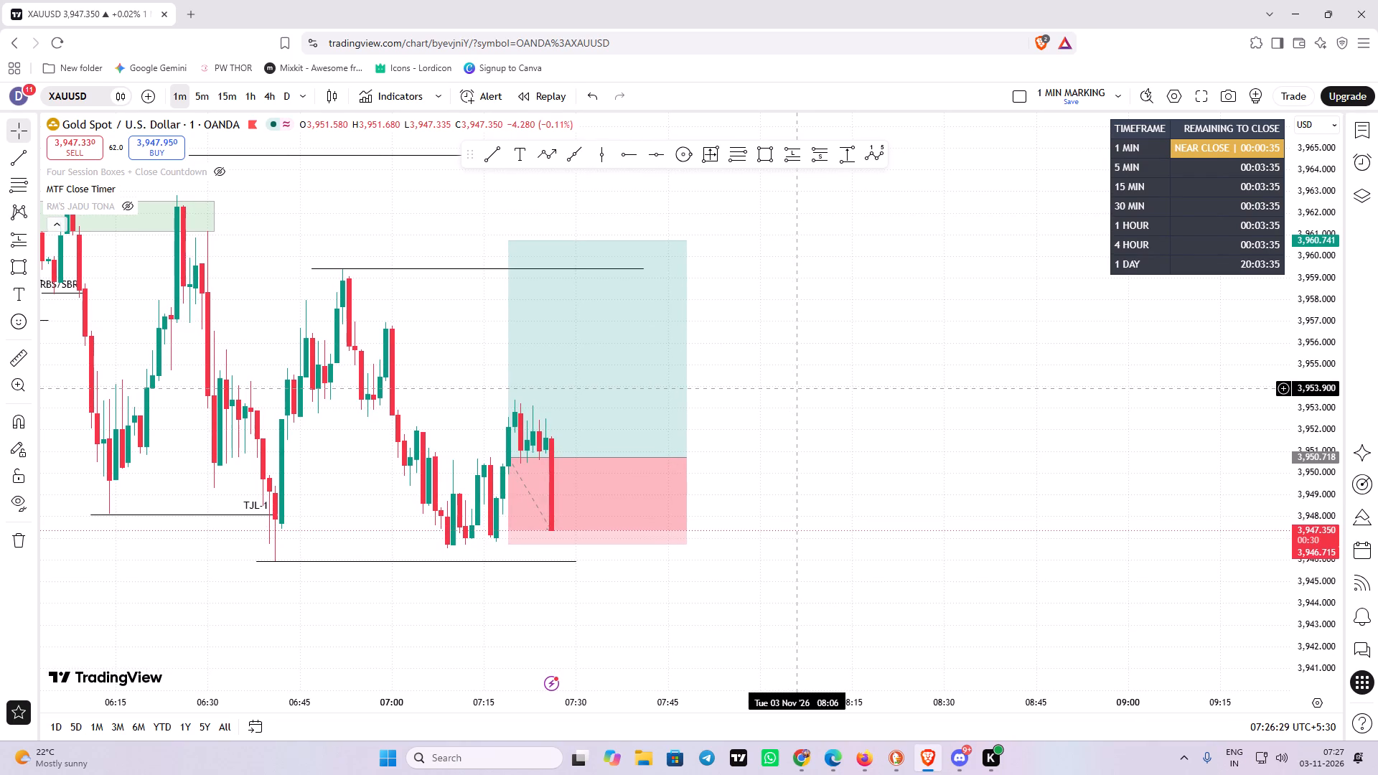
drag(799, 388, 800, 388)
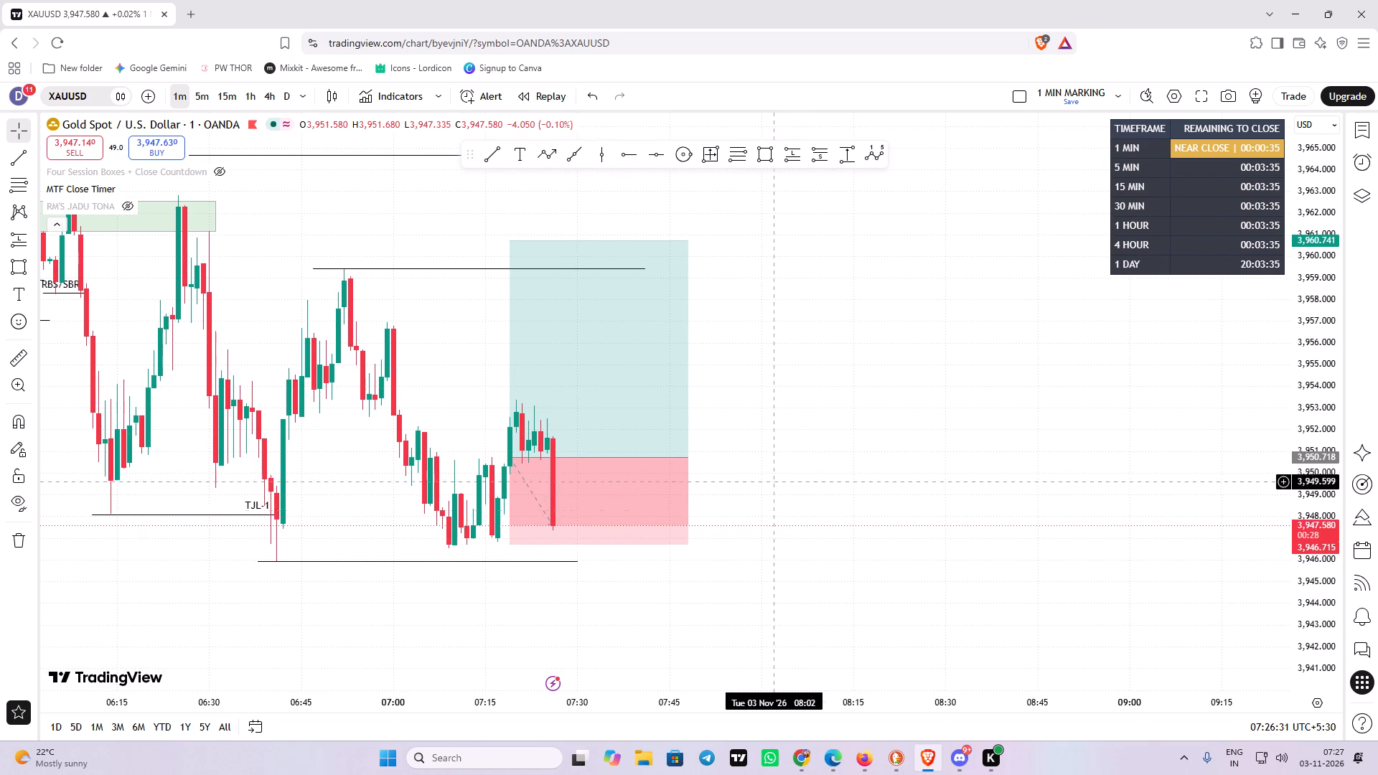
Switch to the 5-minute gold chart in Edge and examine the current candle within the long position.
click(825, 753)
click(825, 433)
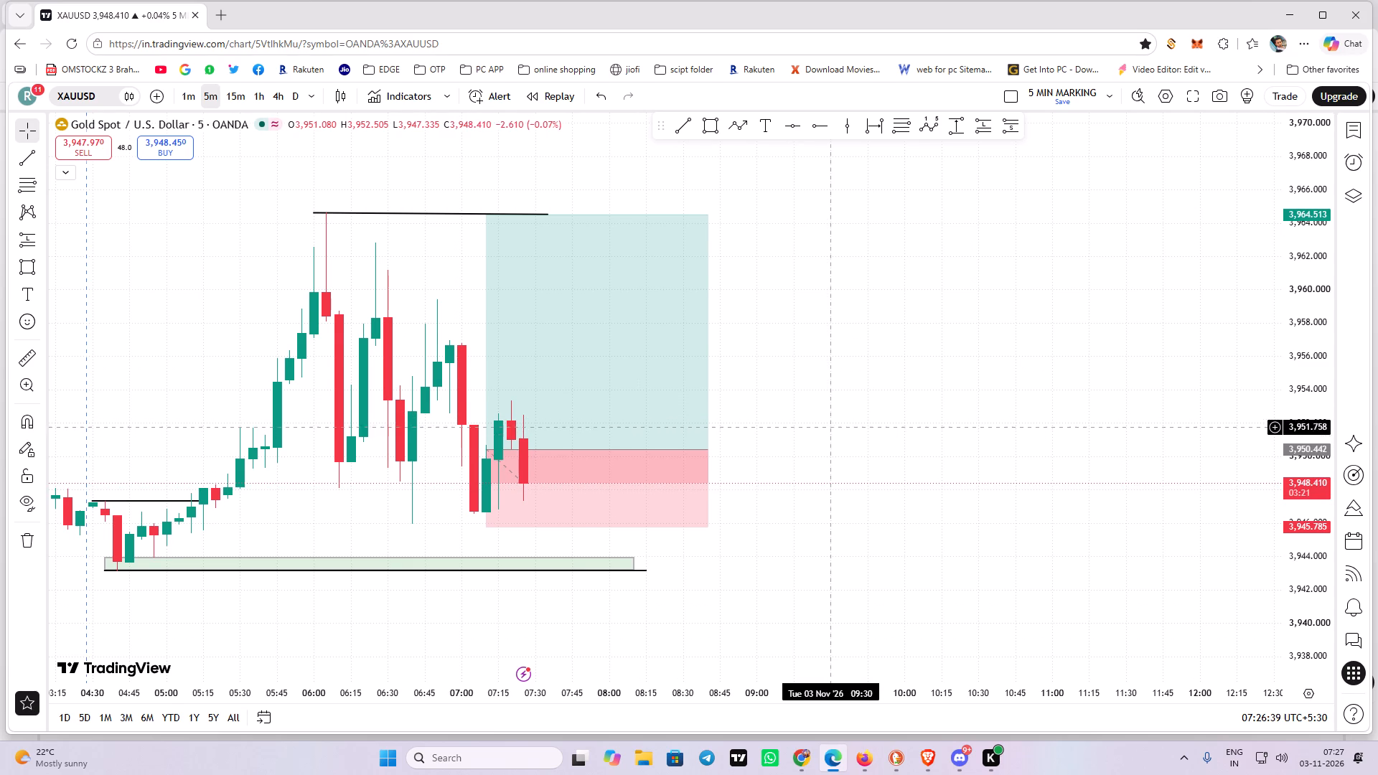
drag(833, 412, 841, 416)
On the 1-minute gold chart in Brave, extend the TJL-2 line's later end to about 08:08, keeping it level.
click(929, 760)
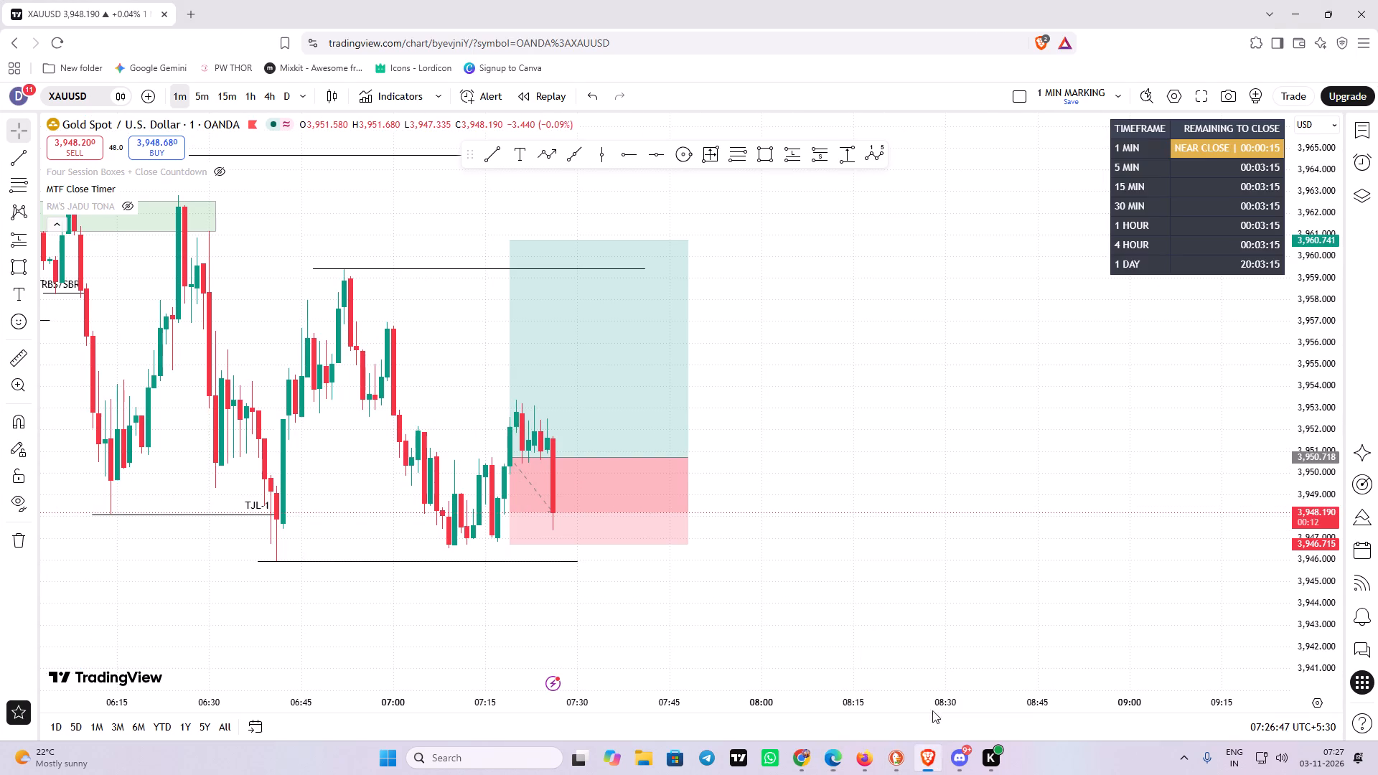
drag(883, 392, 1061, 449)
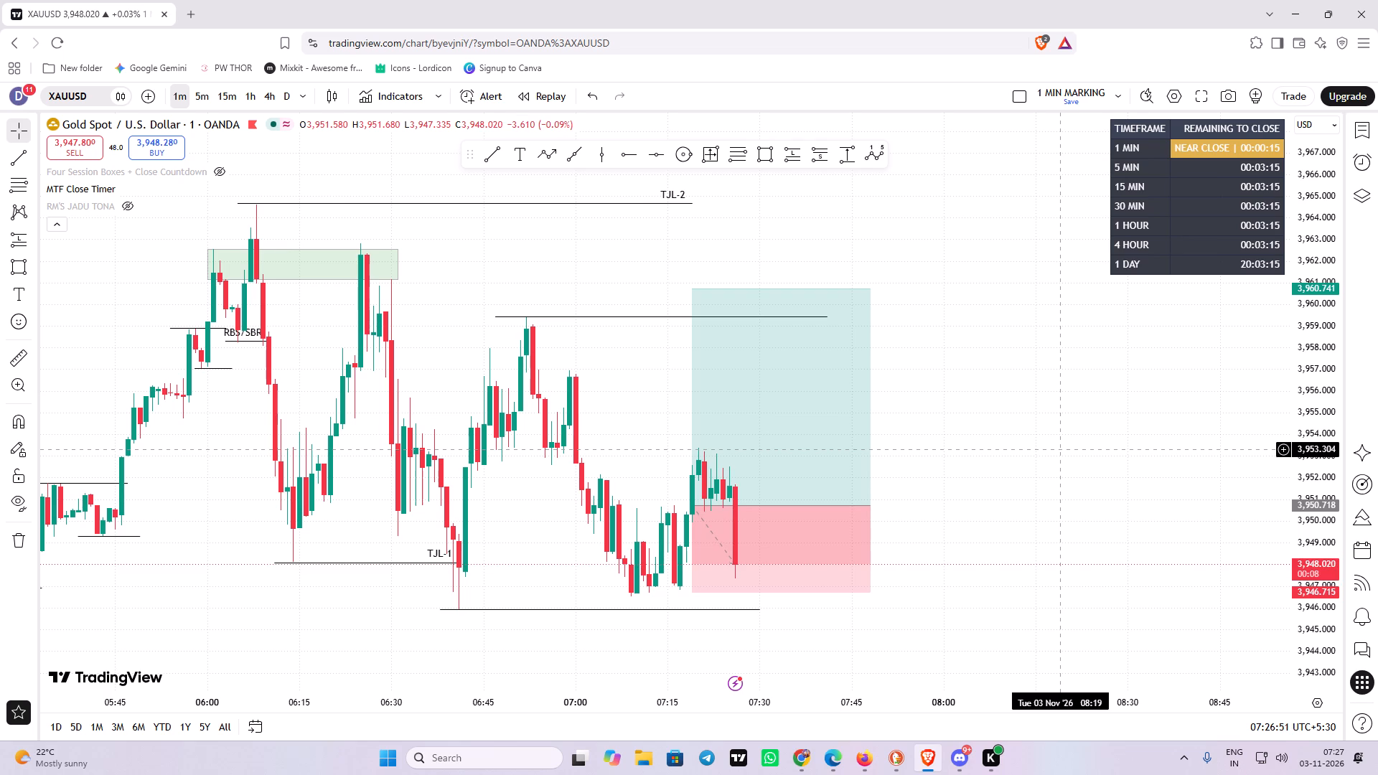
drag(1063, 449, 1090, 436)
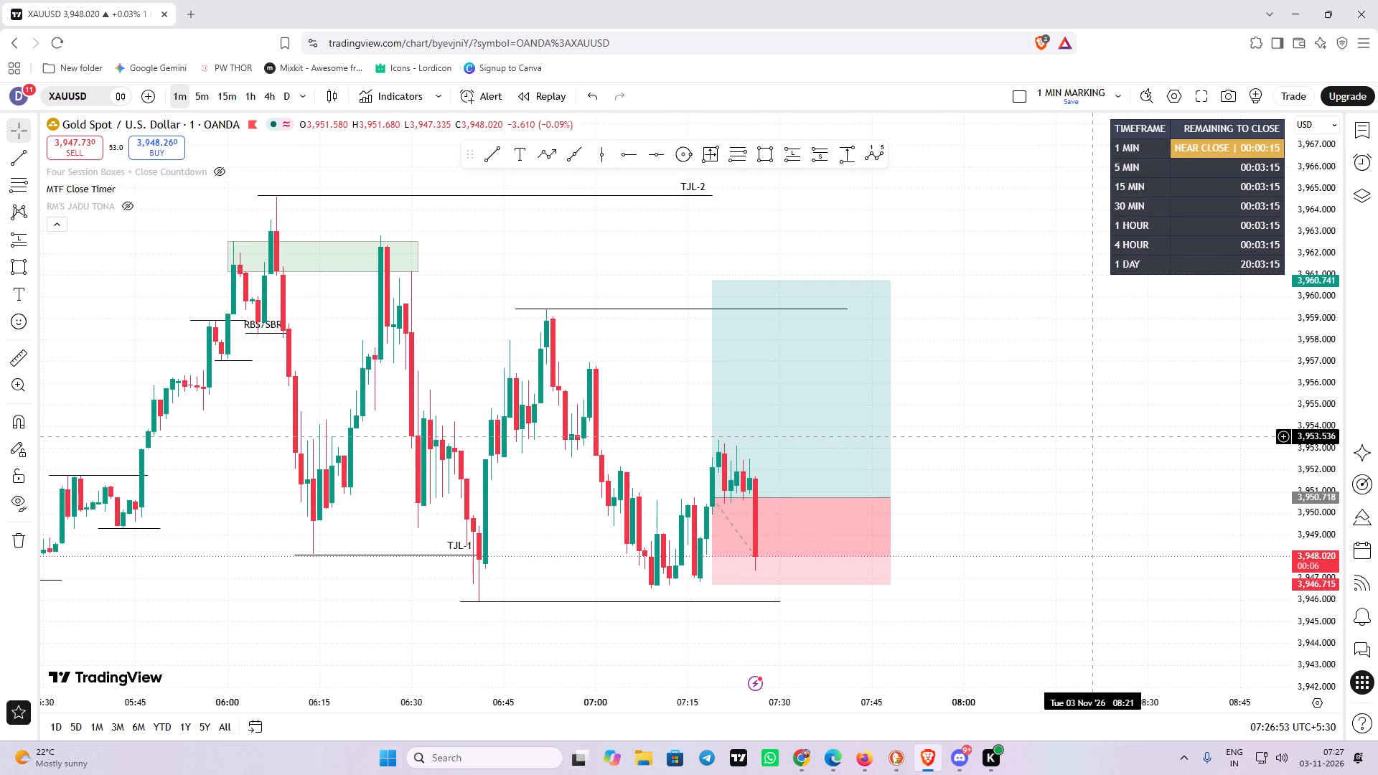
drag(1090, 436, 1046, 456)
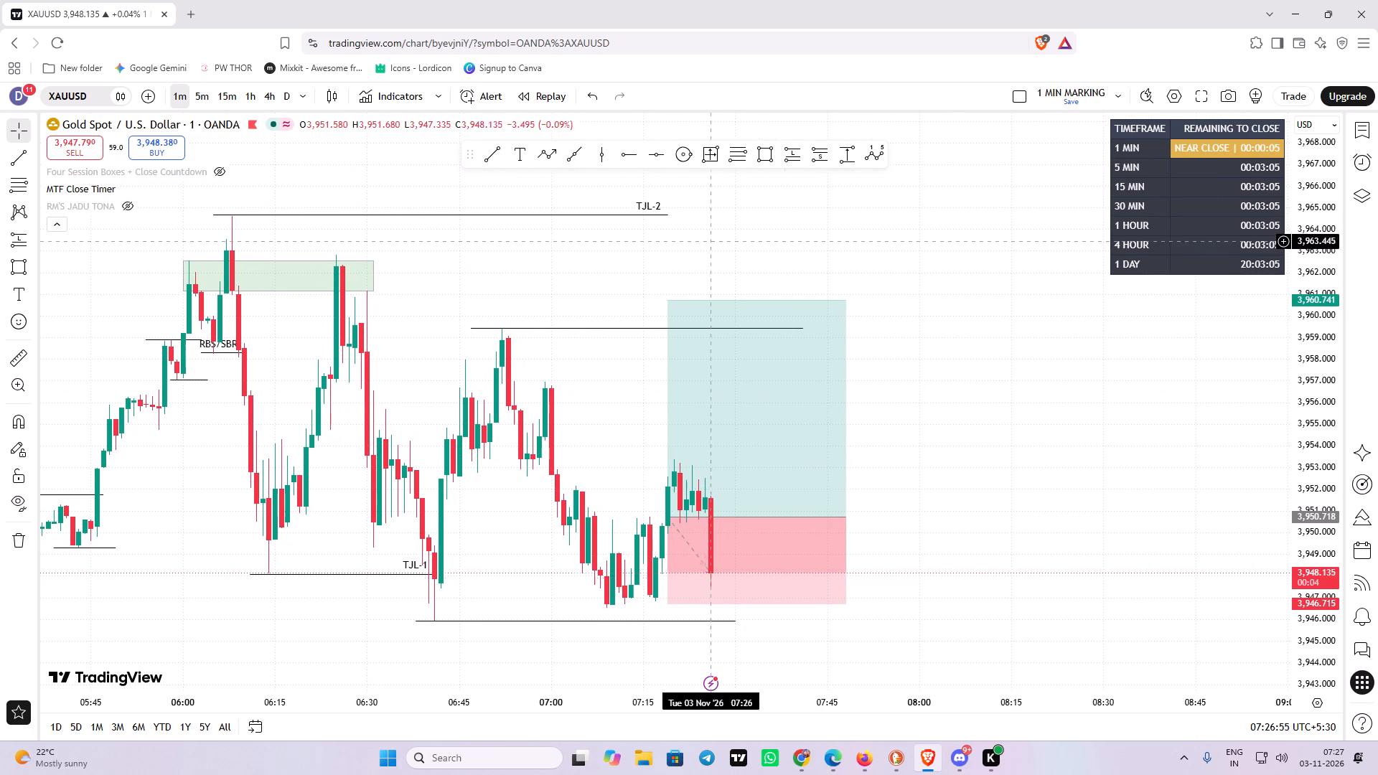
drag(667, 212, 667, 213)
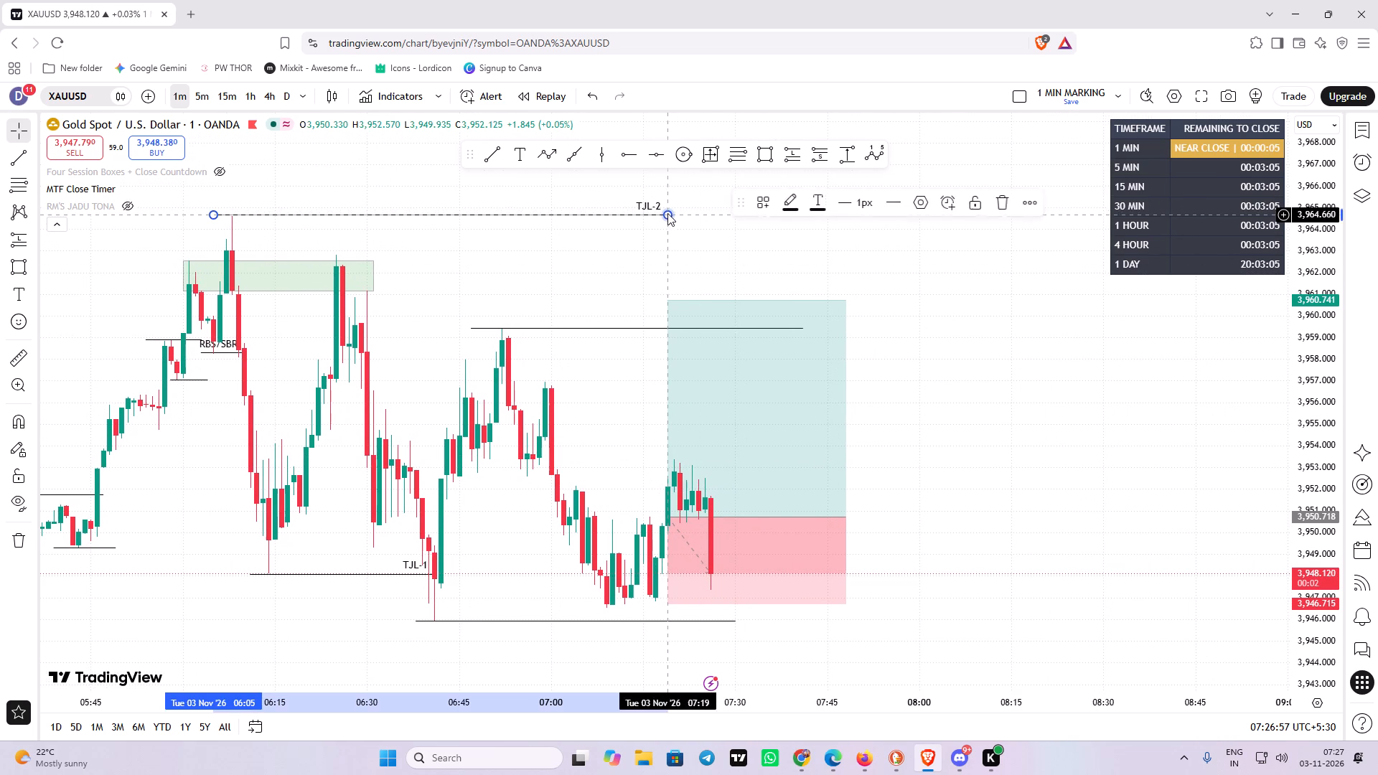
drag(667, 213, 965, 258)
Examine the 1-minute price action around the long position, the TJL-1 and TJL-2 lines and the recent low level.
drag(986, 335, 948, 323)
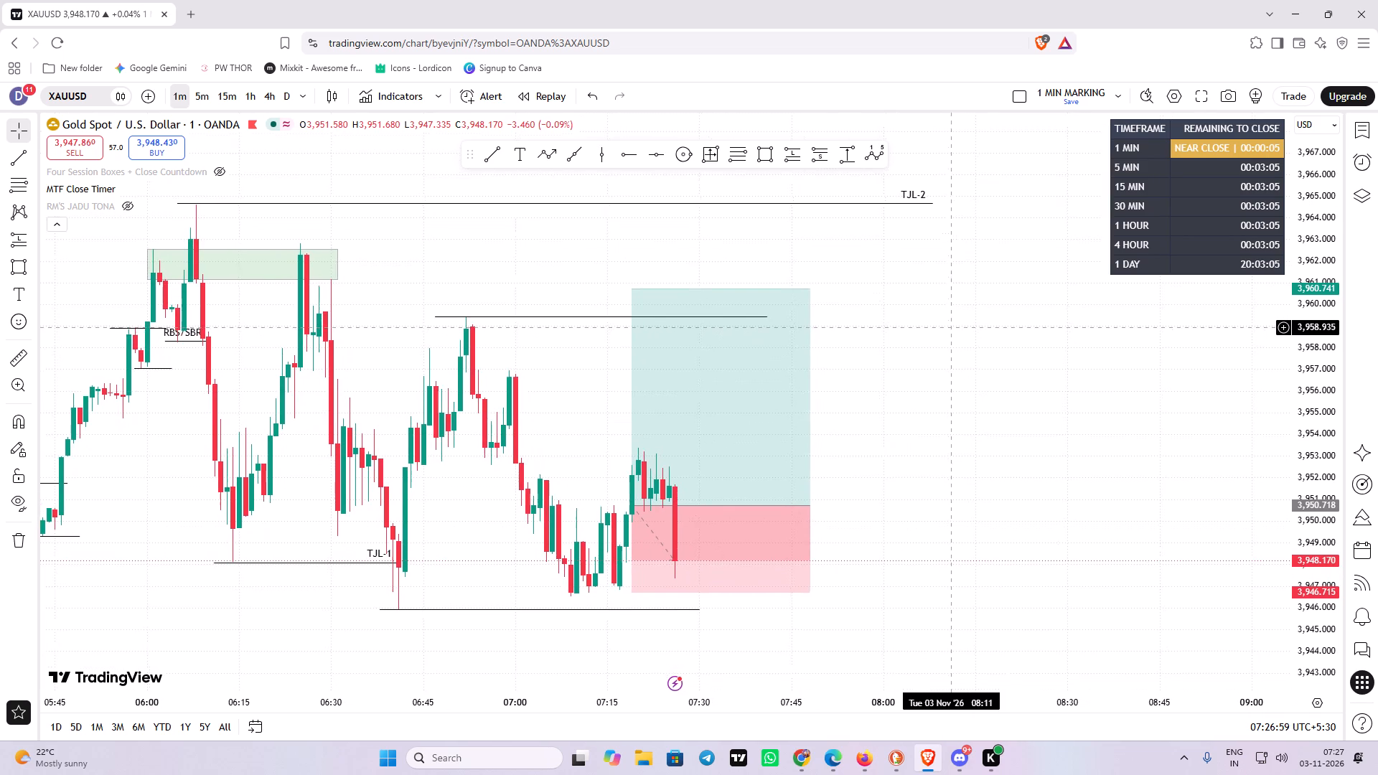
drag(948, 323, 1016, 319)
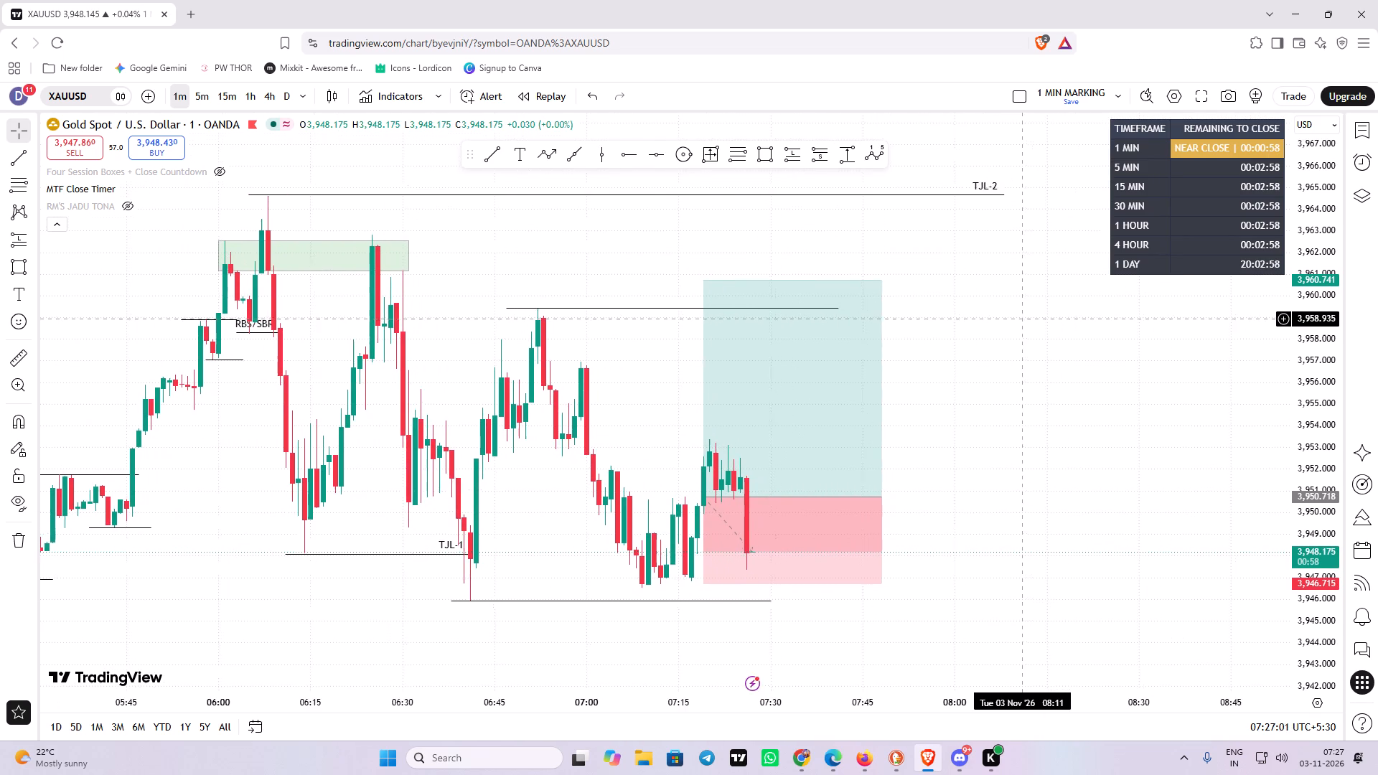
drag(1016, 319, 967, 314)
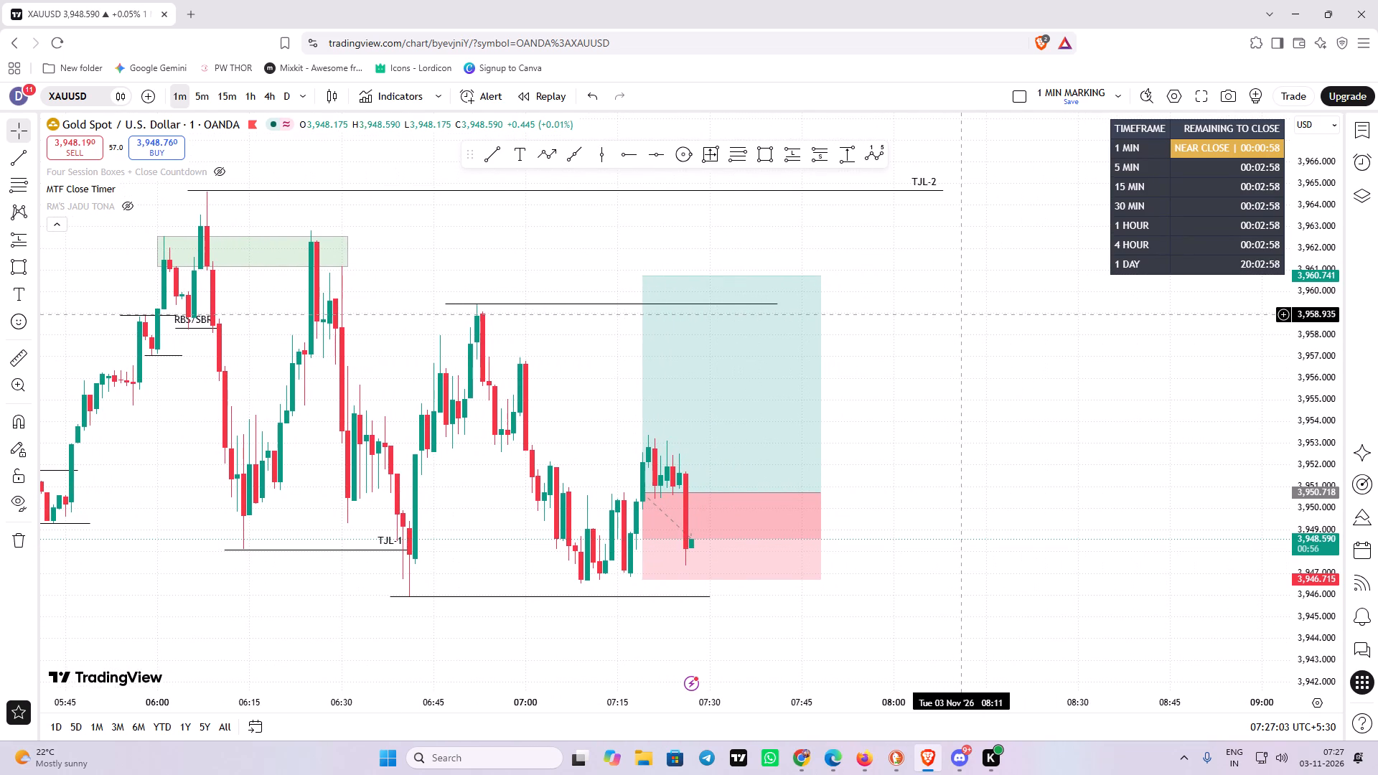
drag(967, 314, 944, 318)
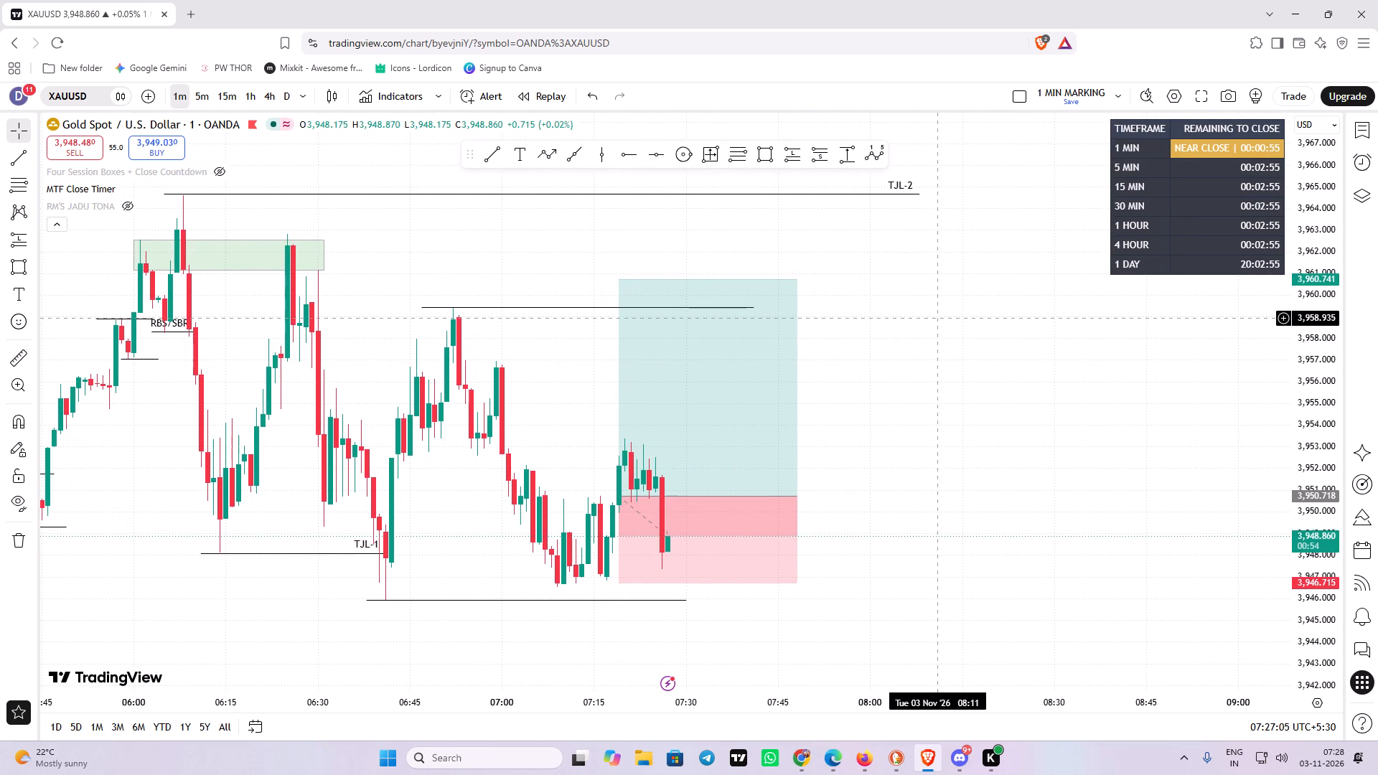
drag(944, 318, 917, 318)
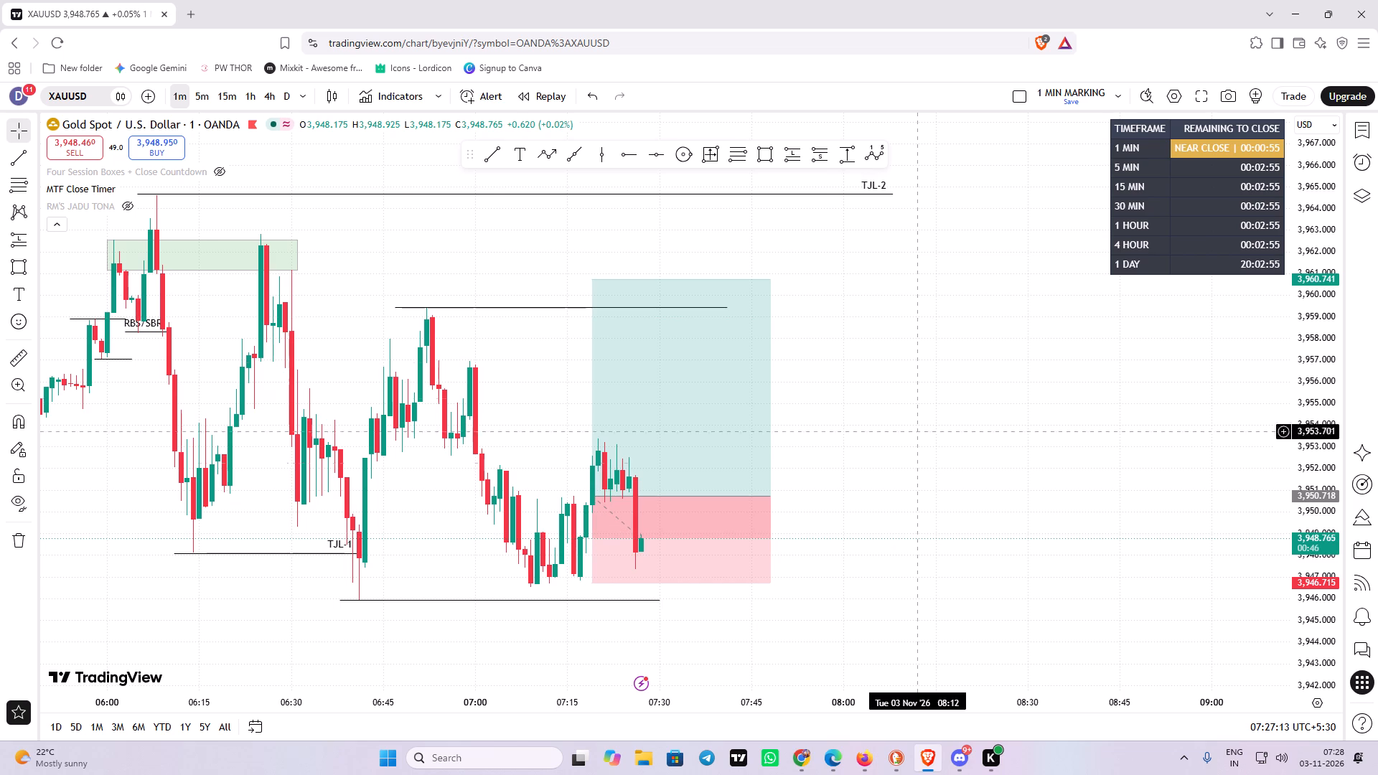
drag(985, 589, 1038, 530)
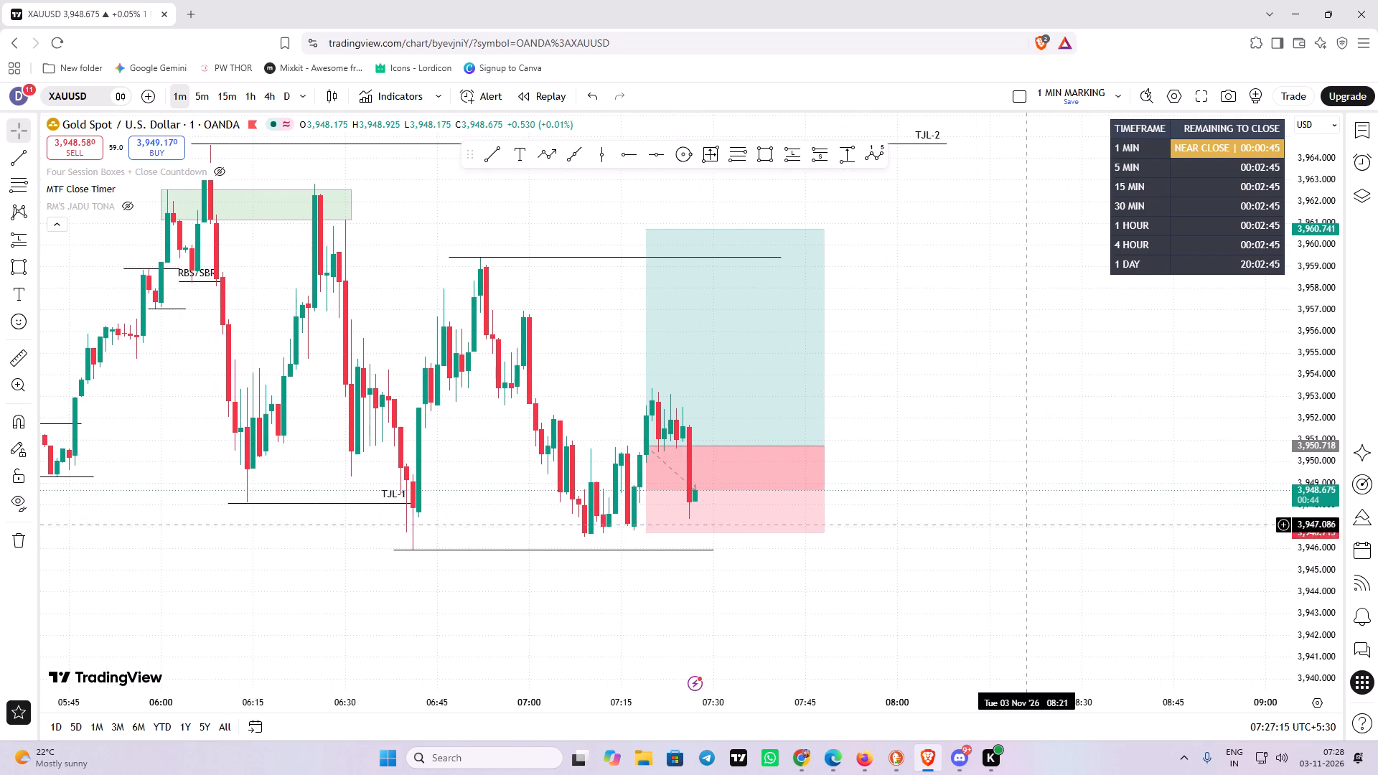
click(924, 376)
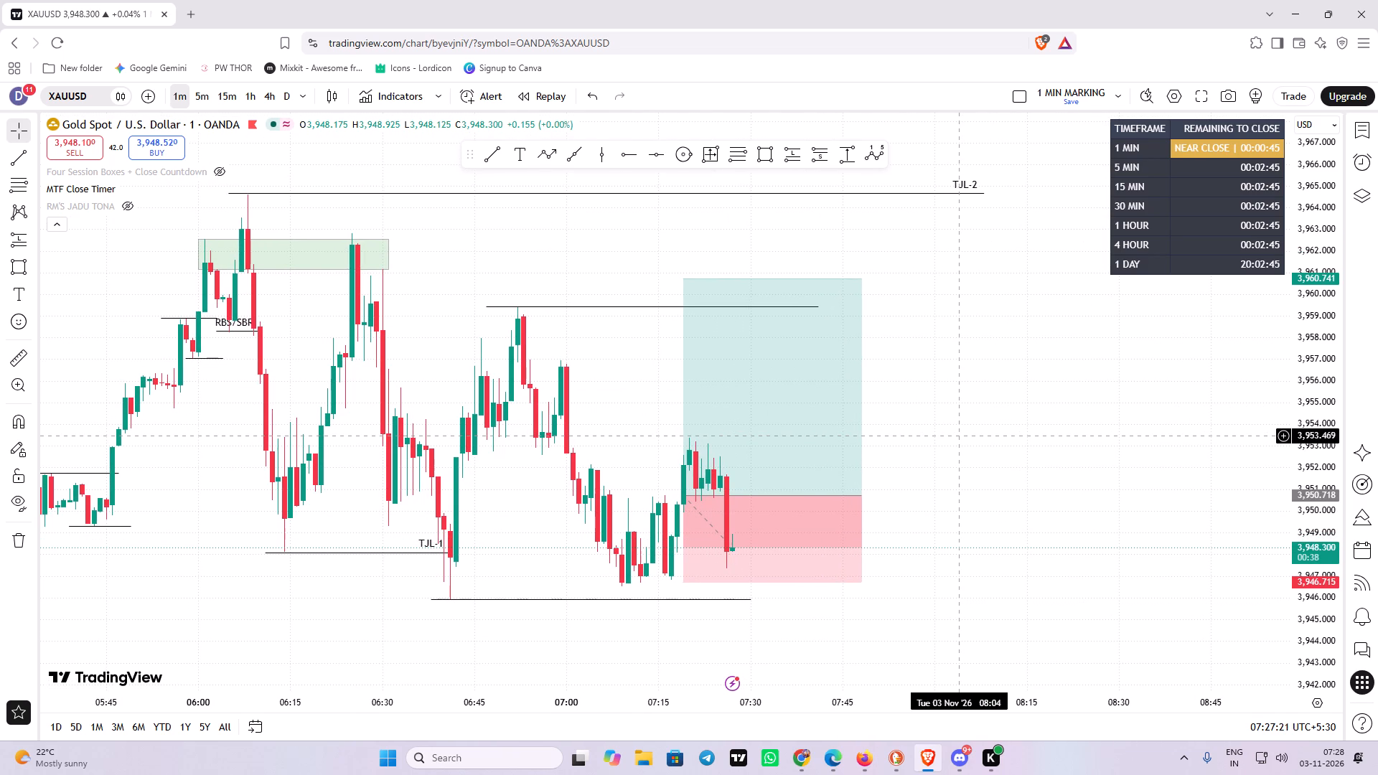
click(965, 456)
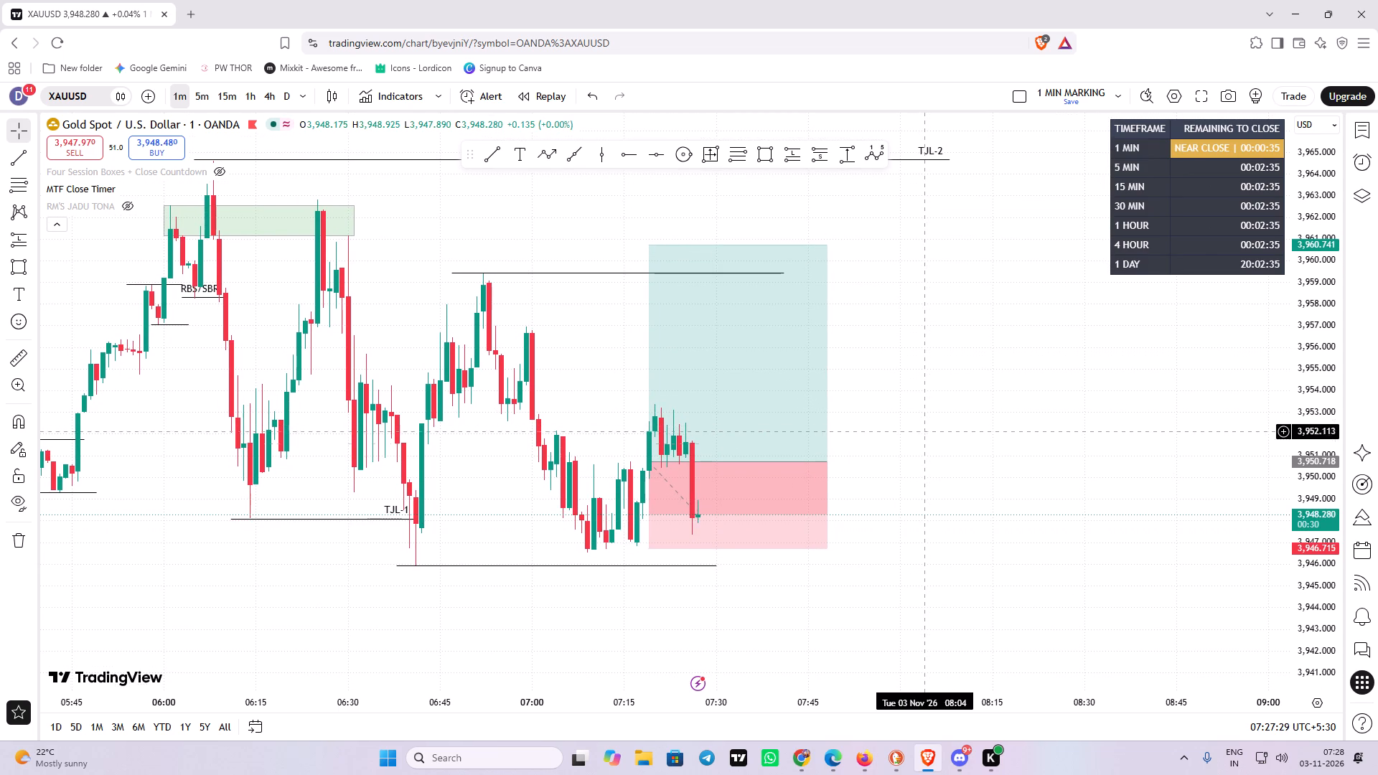
drag(988, 513, 881, 540)
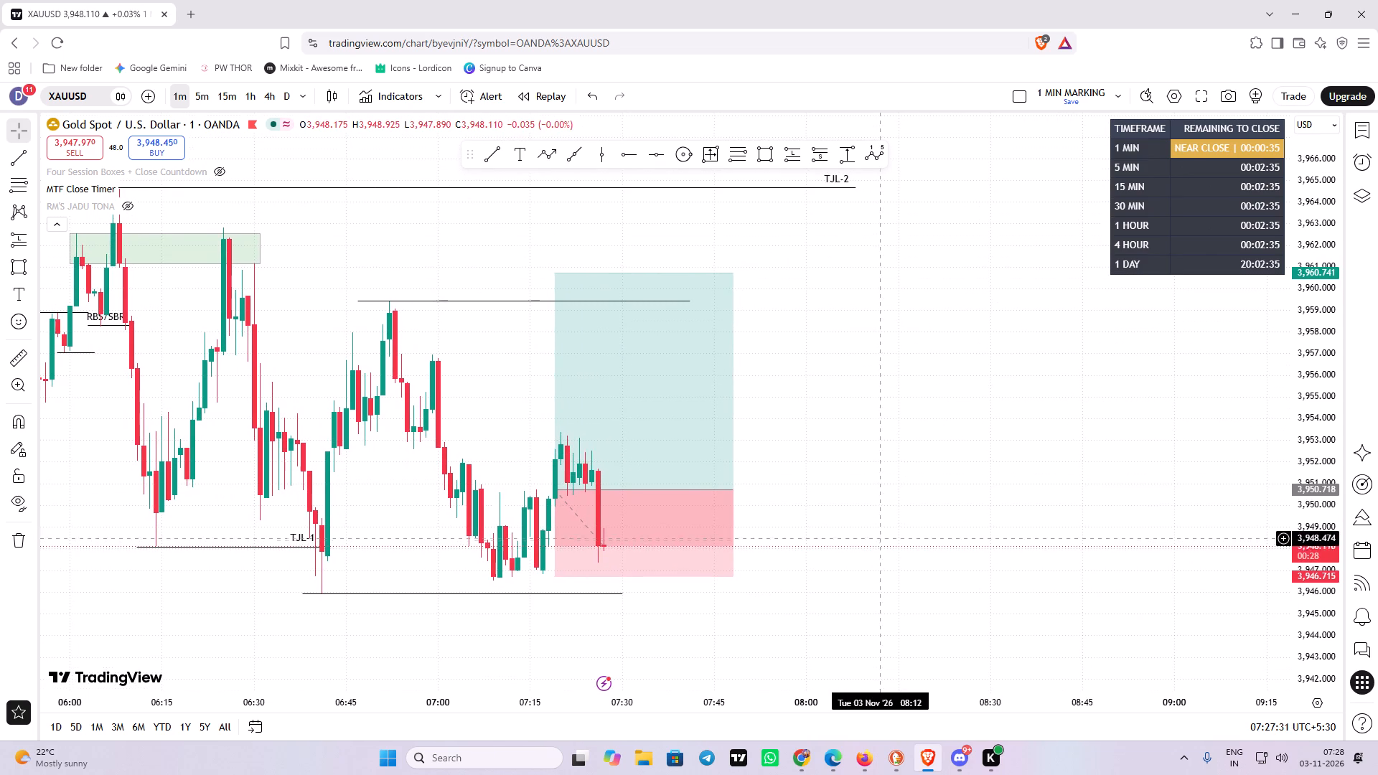
drag(843, 432, 869, 451)
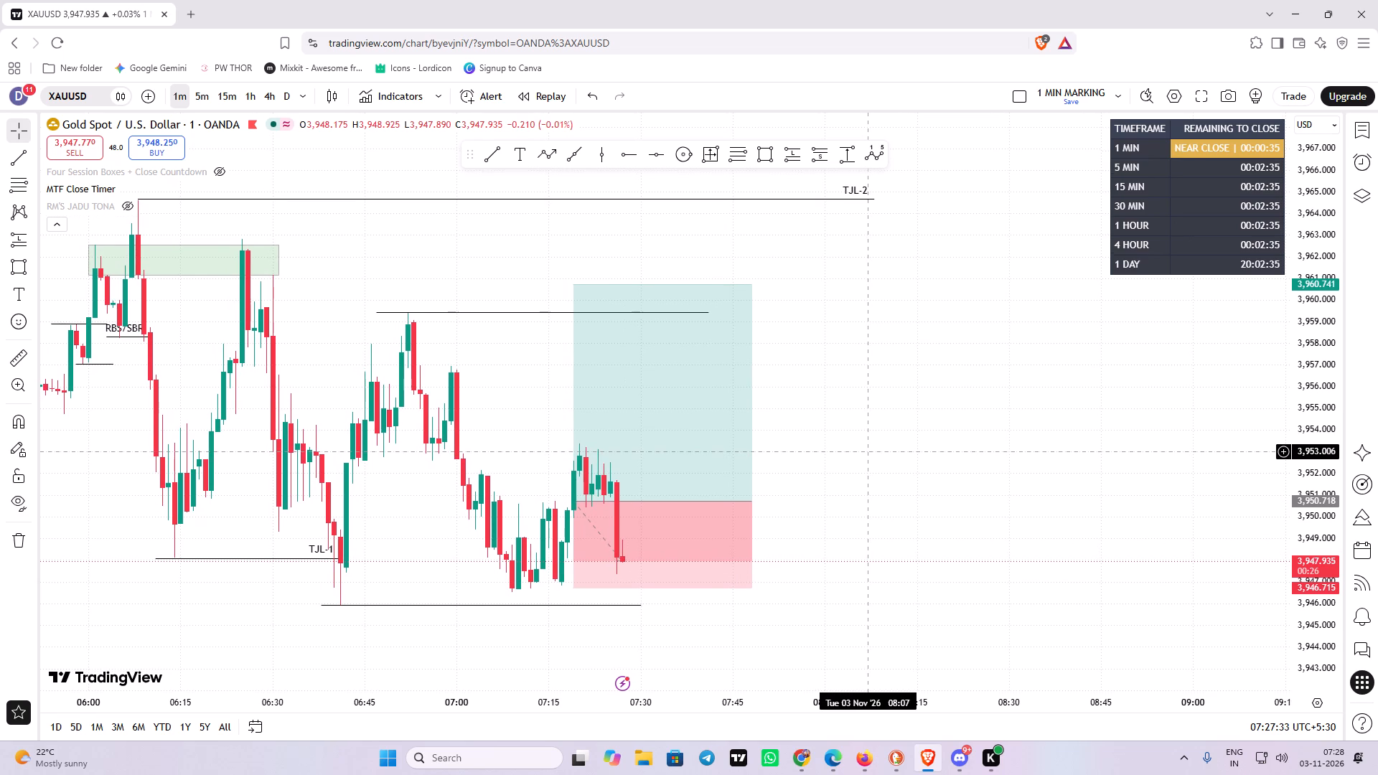
drag(869, 451, 871, 451)
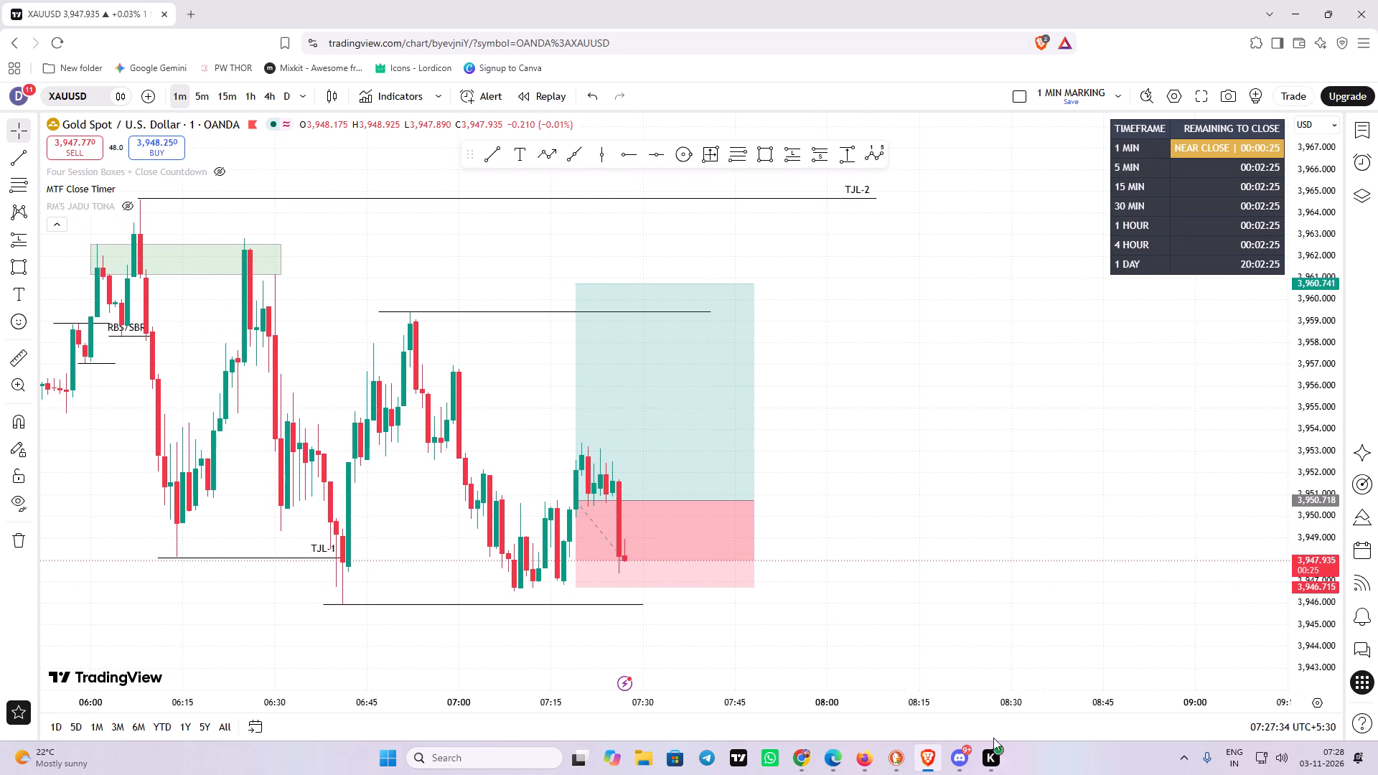
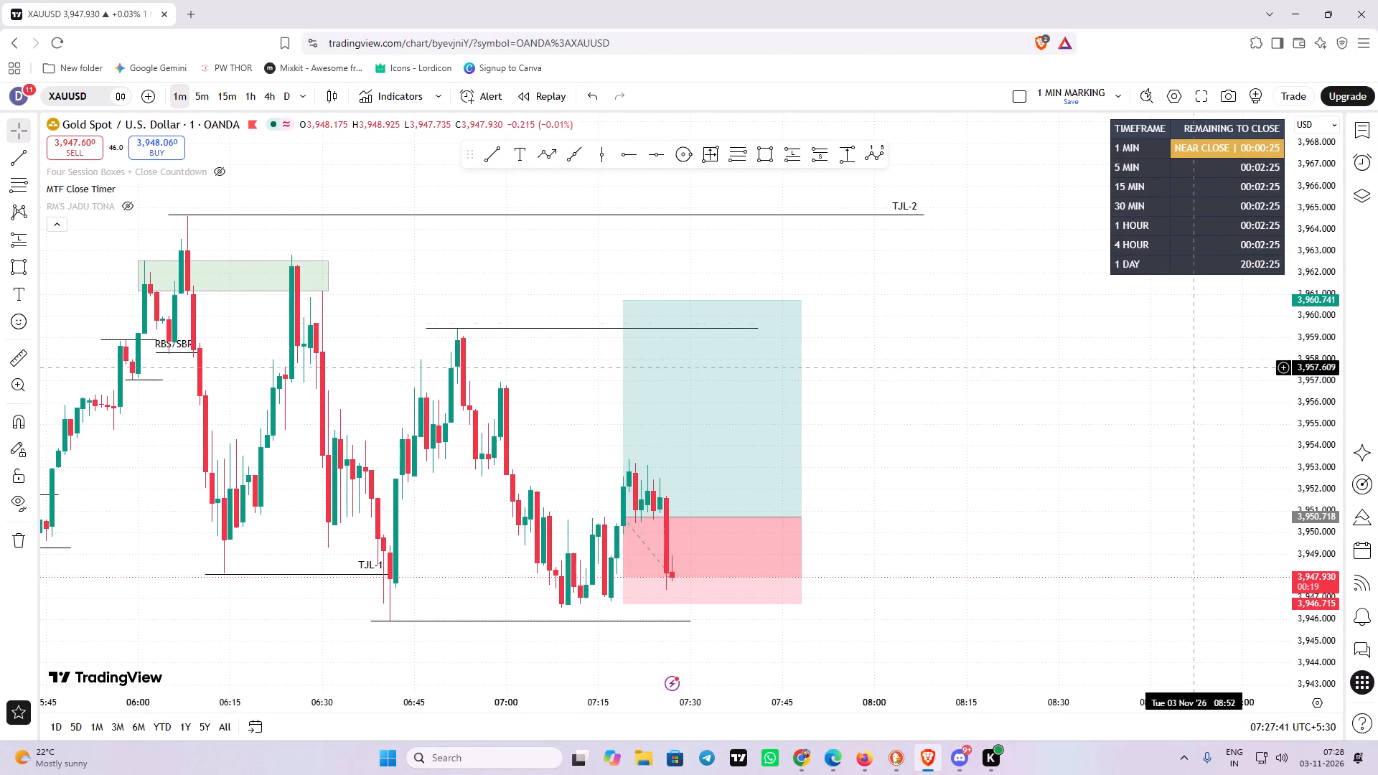
Examine the wider 1-minute gold price action, from the early morning levels to the current candle inside the long position.
drag(1336, 177, 1316, 283)
scroll(959, 452, down, 1)
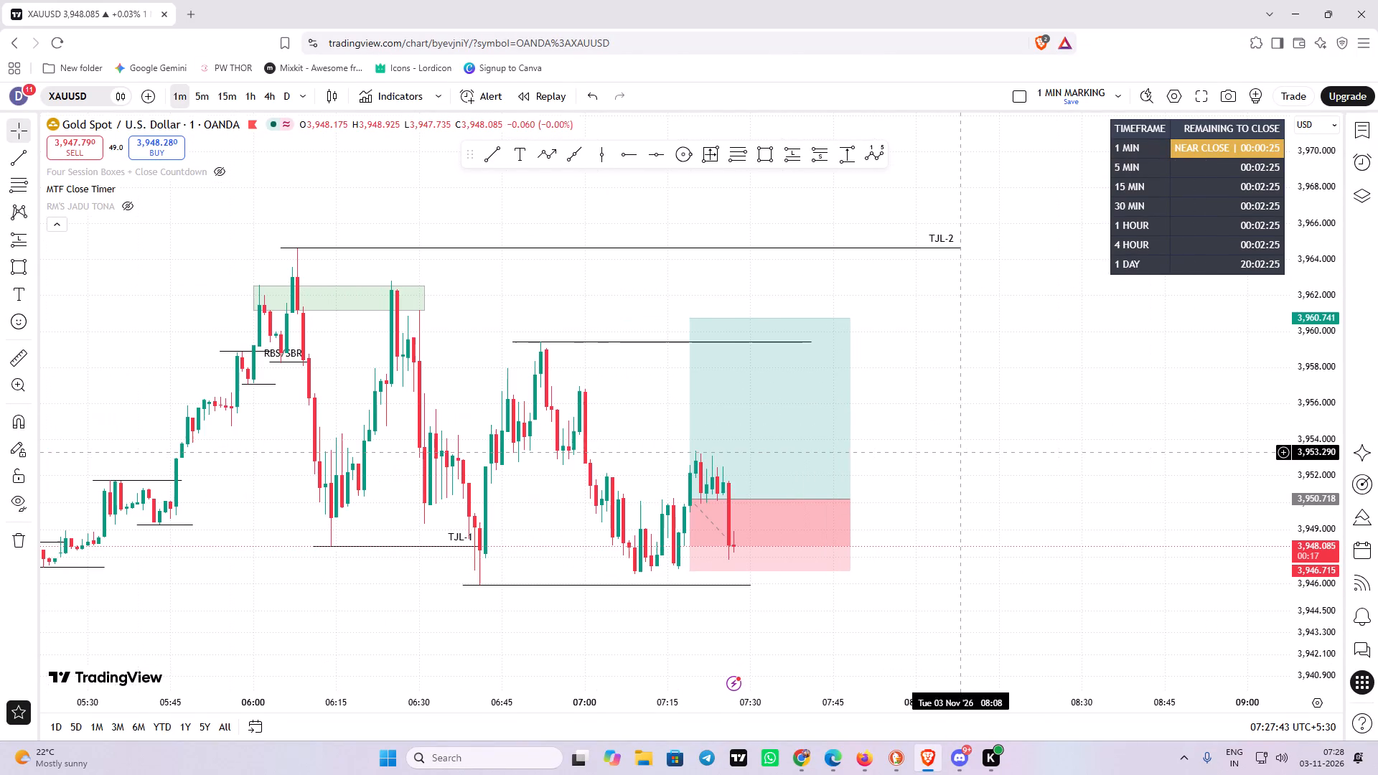
drag(533, 287, 741, 302)
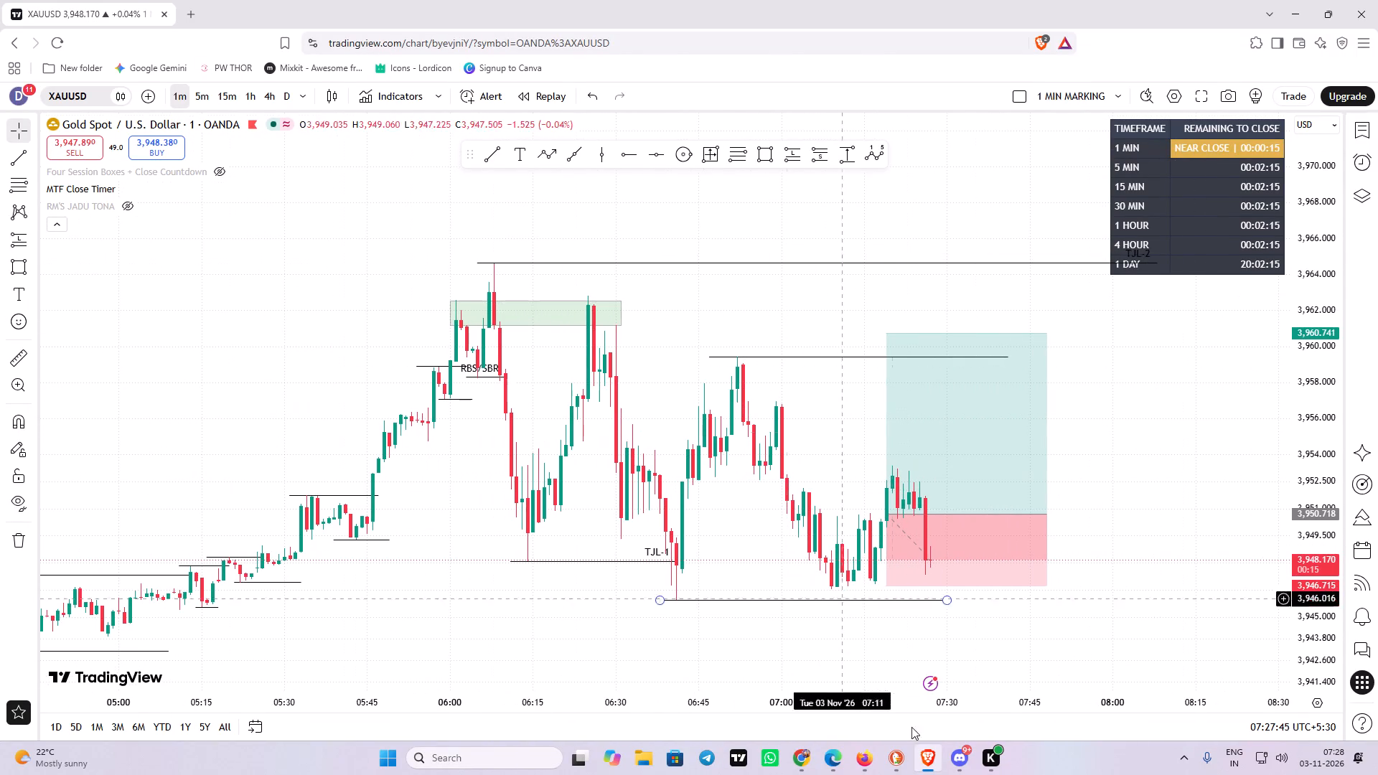
drag(824, 314, 817, 314)
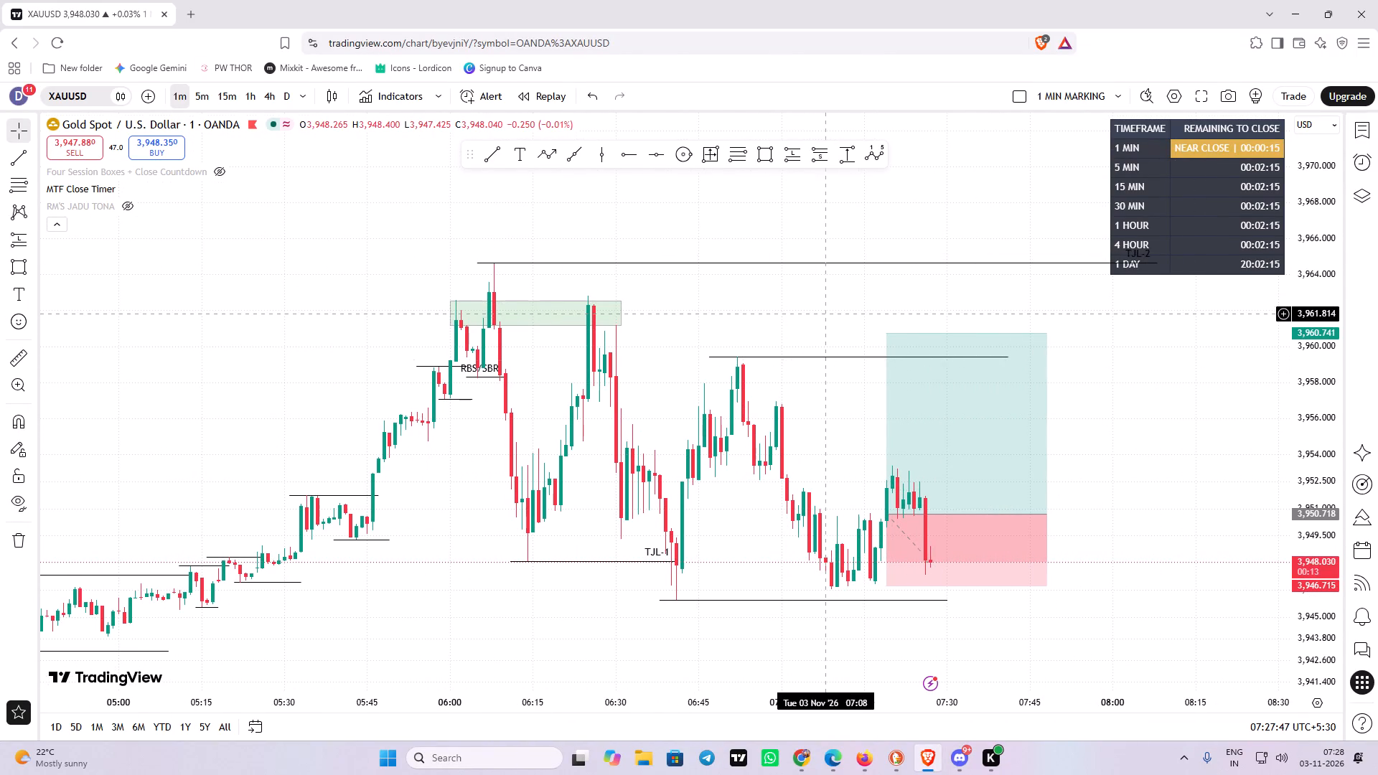
drag(817, 314, 642, 278)
drag(995, 422, 990, 423)
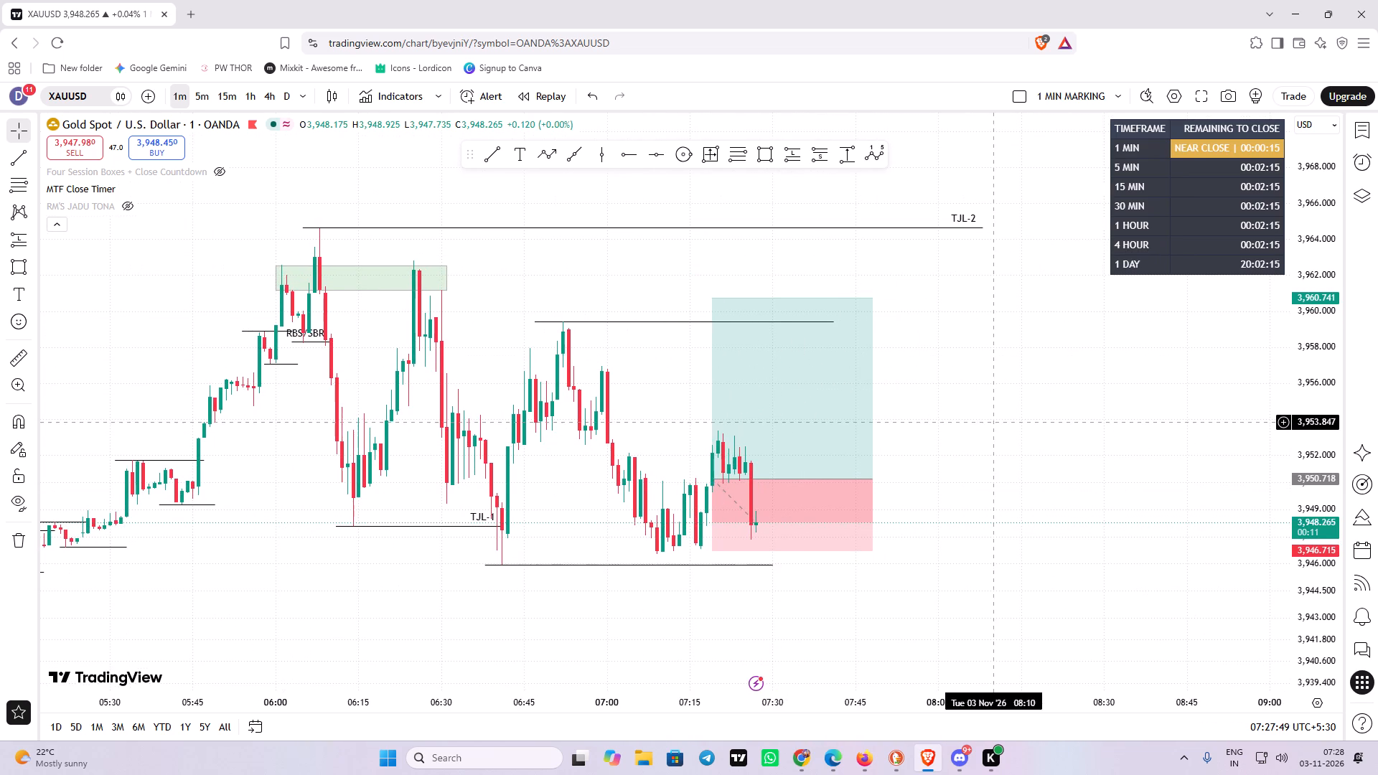
drag(990, 423, 950, 422)
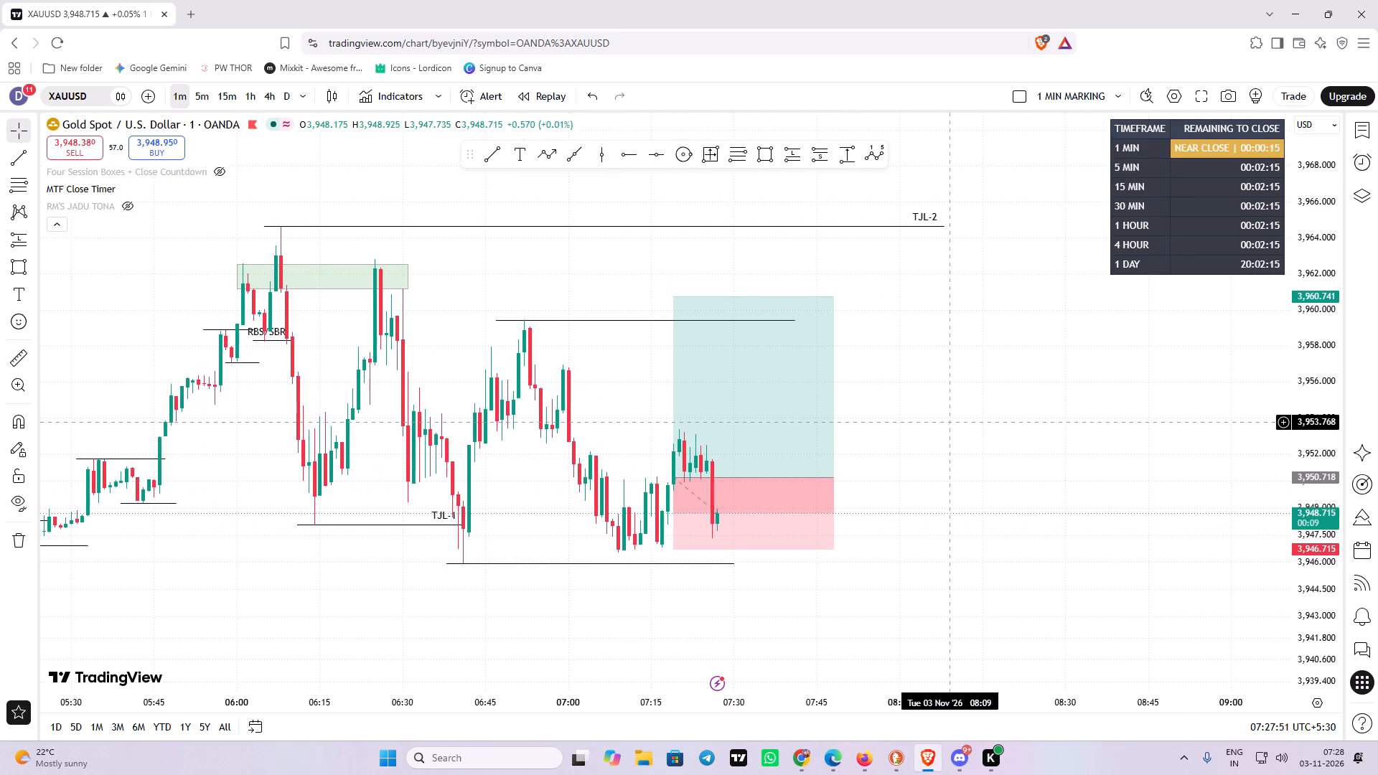
drag(950, 422, 943, 416)
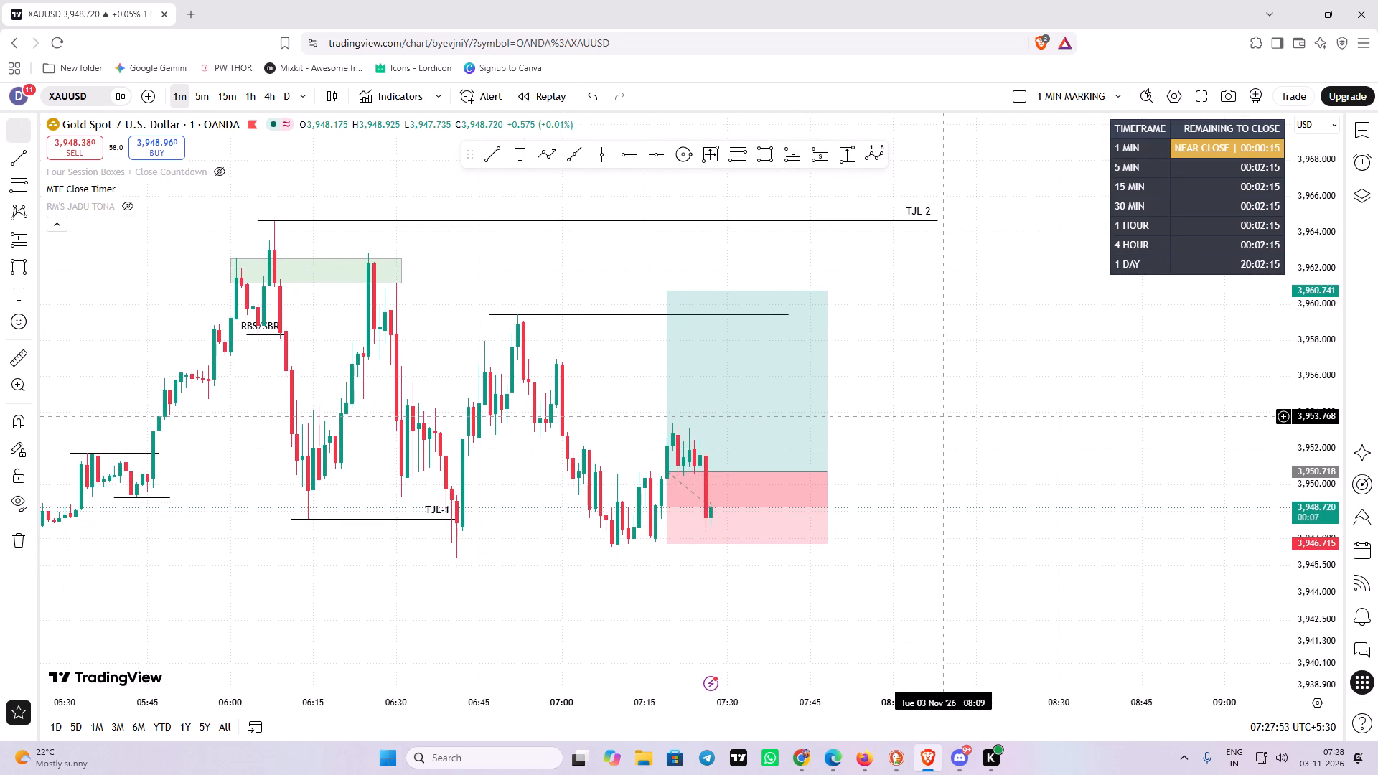
drag(943, 416, 998, 436)
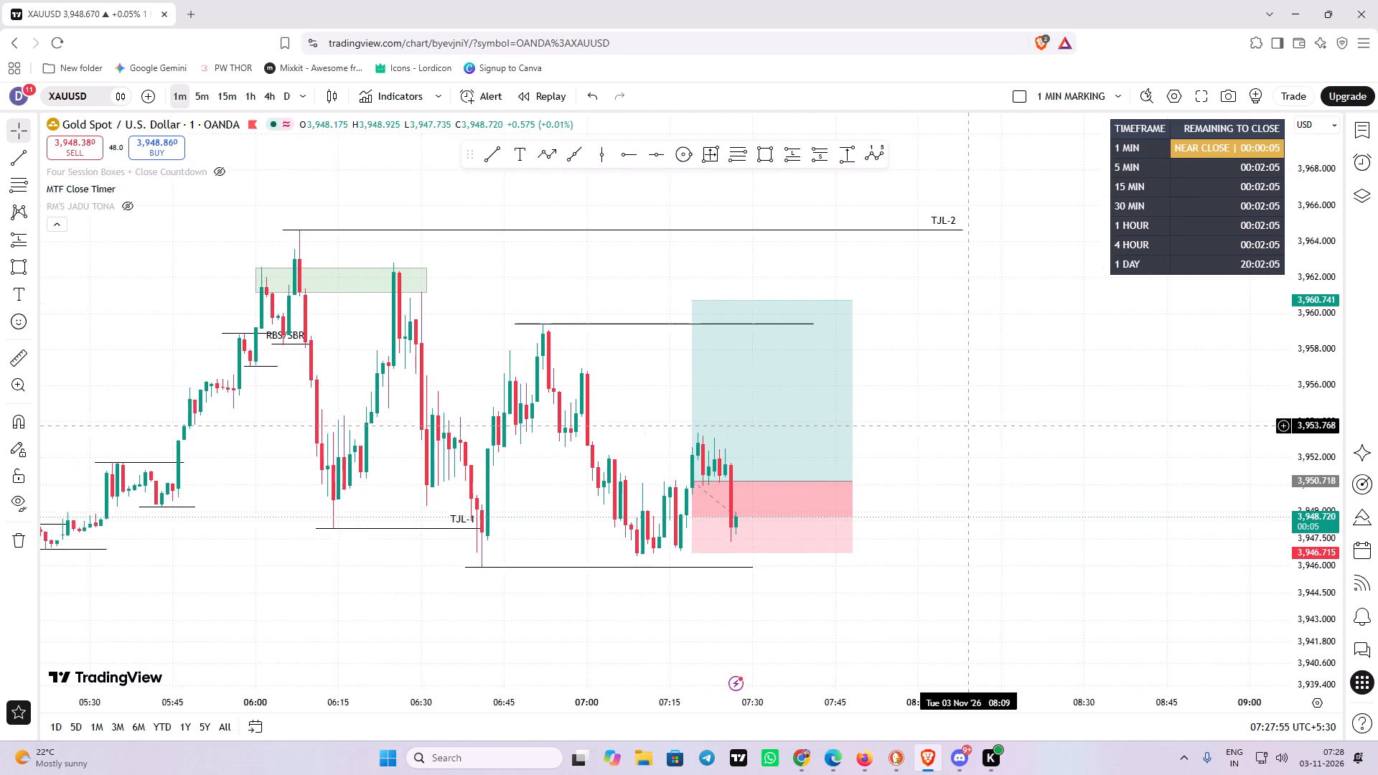
drag(998, 436, 1008, 437)
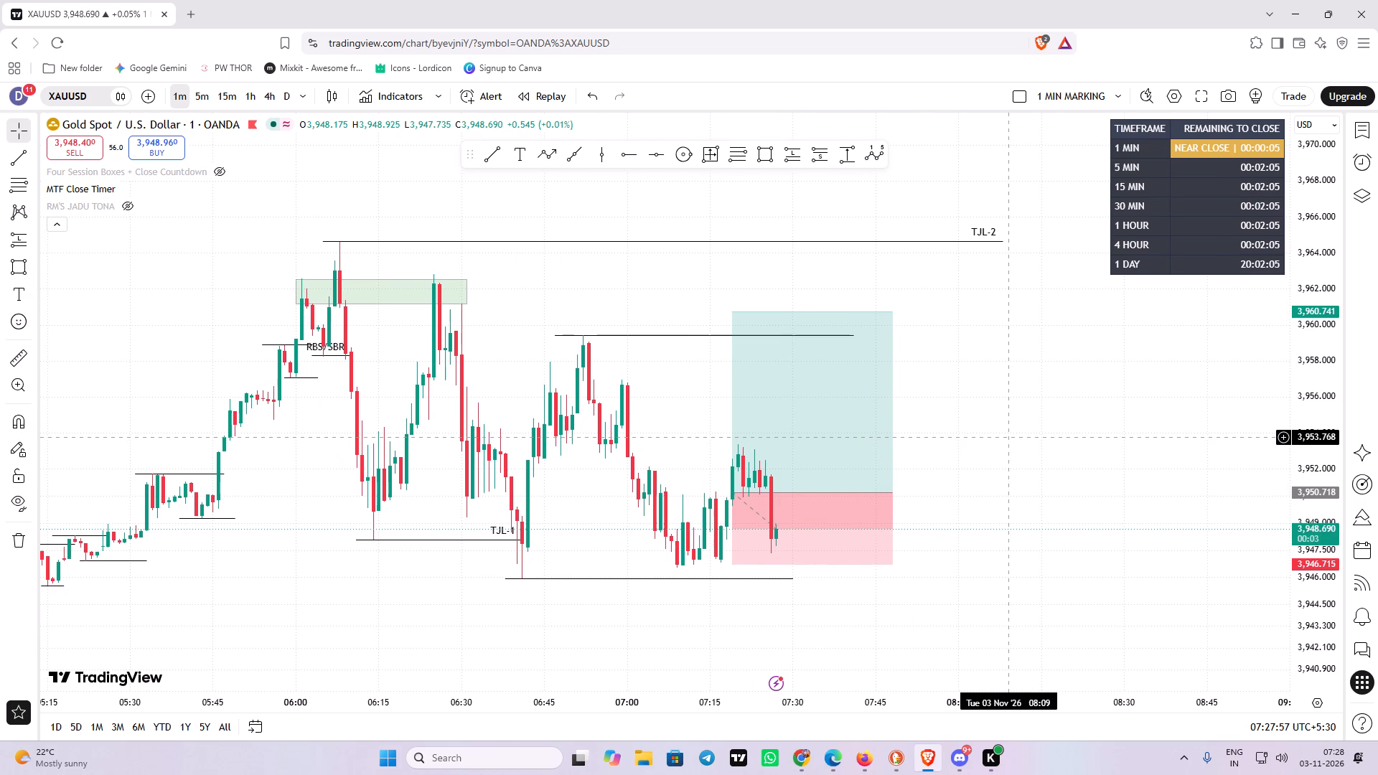
drag(1008, 437, 988, 408)
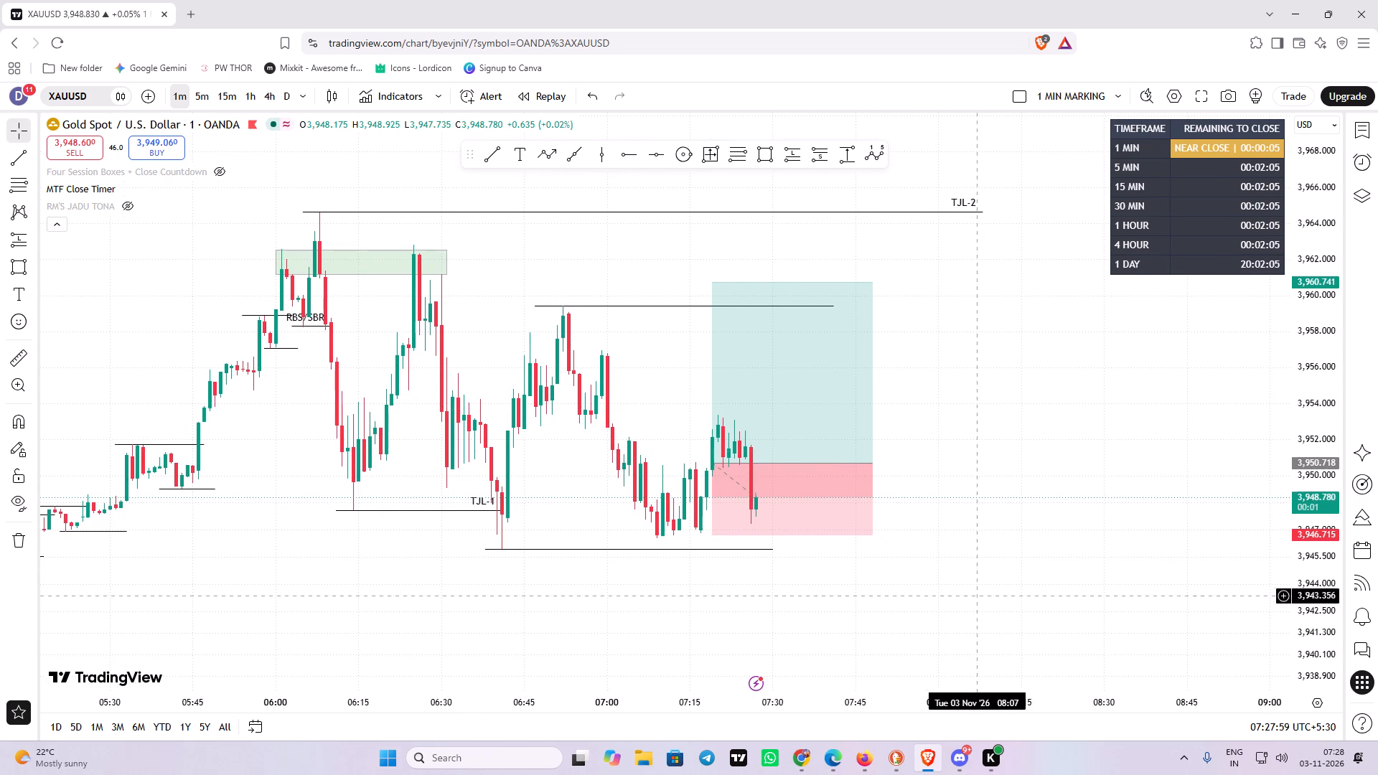
Switch to the 5-minute gold chart in Edge and review the 2 November price action around the TJL levels and the A+ demand zone.
click(835, 761)
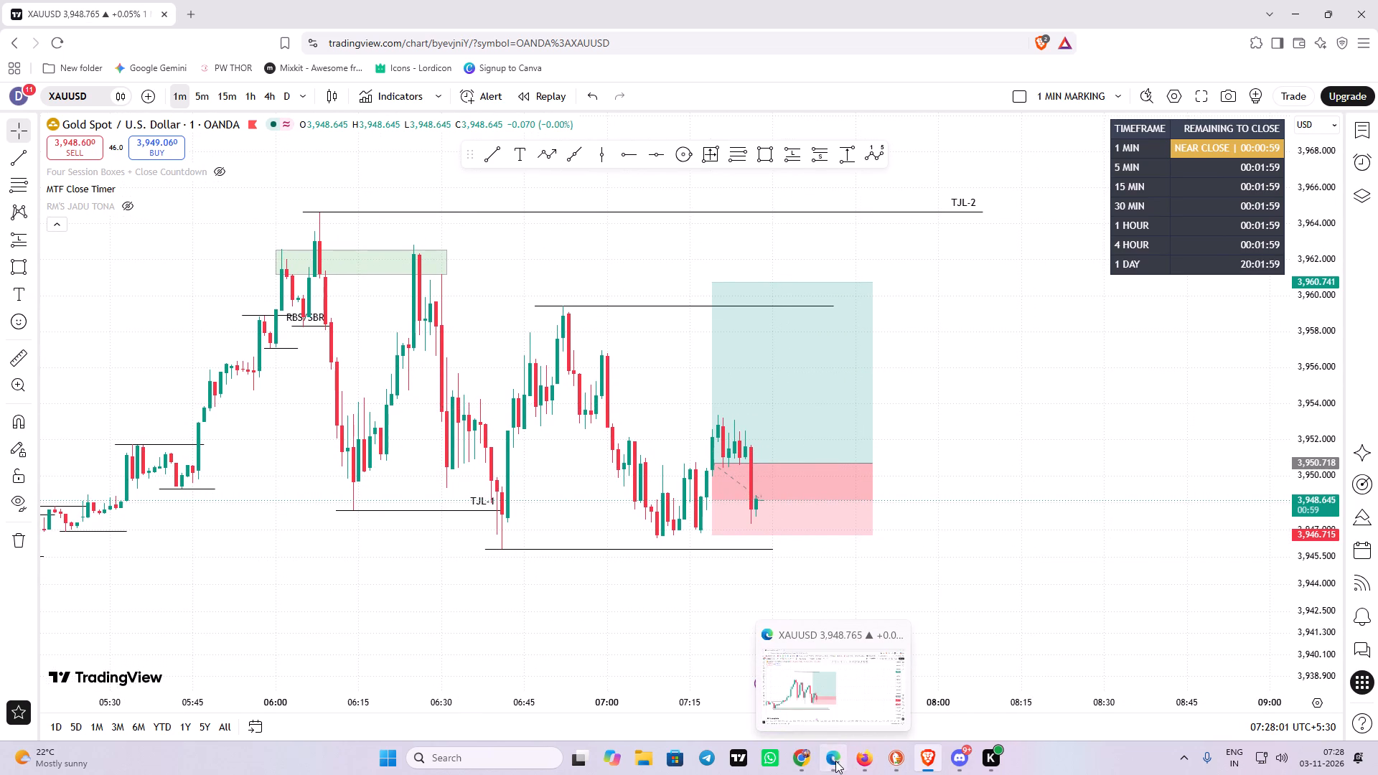
drag(857, 425, 1042, 347)
scroll(1044, 396, down, 7)
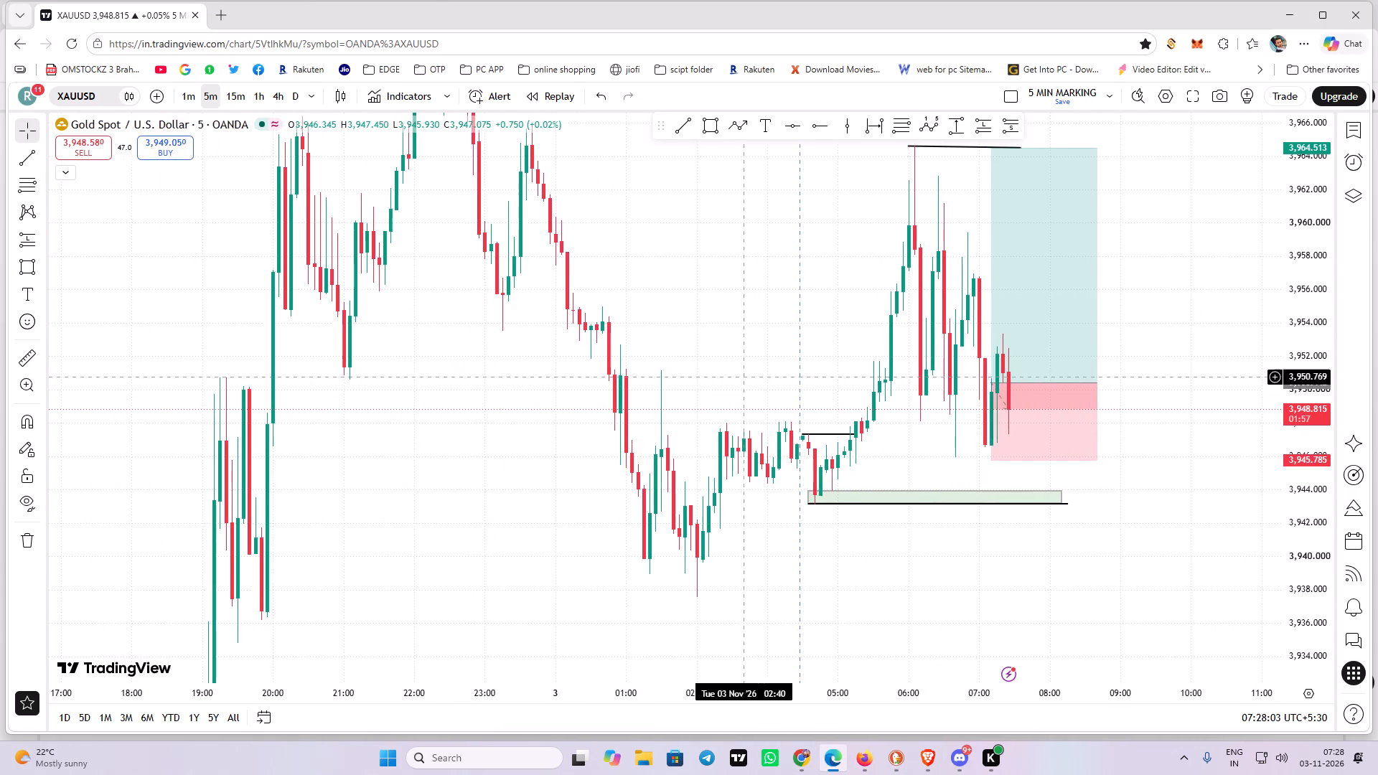
drag(656, 326, 899, 497)
drag(1310, 172, 1336, 452)
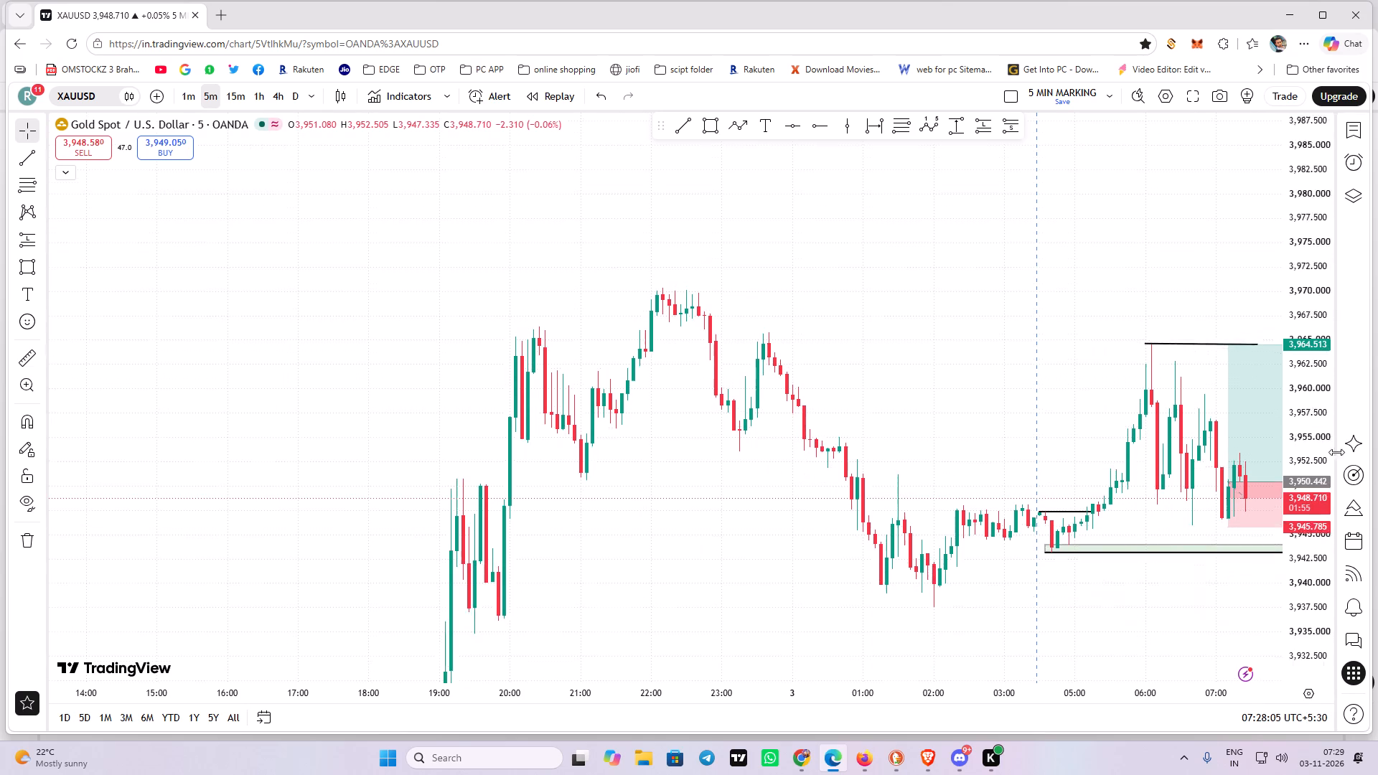
drag(1336, 452, 1316, 547)
scroll(888, 560, down, 4)
drag(706, 532, 980, 116)
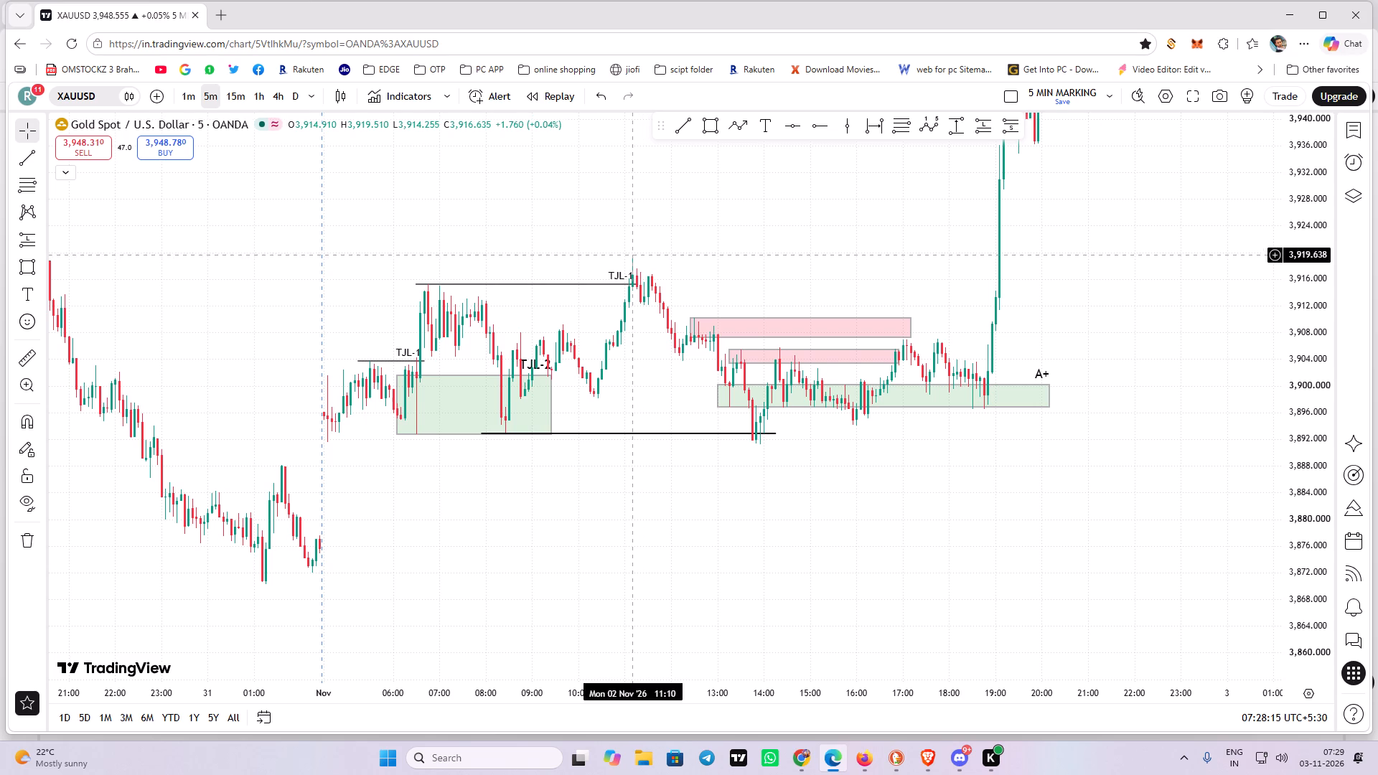
drag(714, 259, 652, 268)
drag(652, 267, 652, 268)
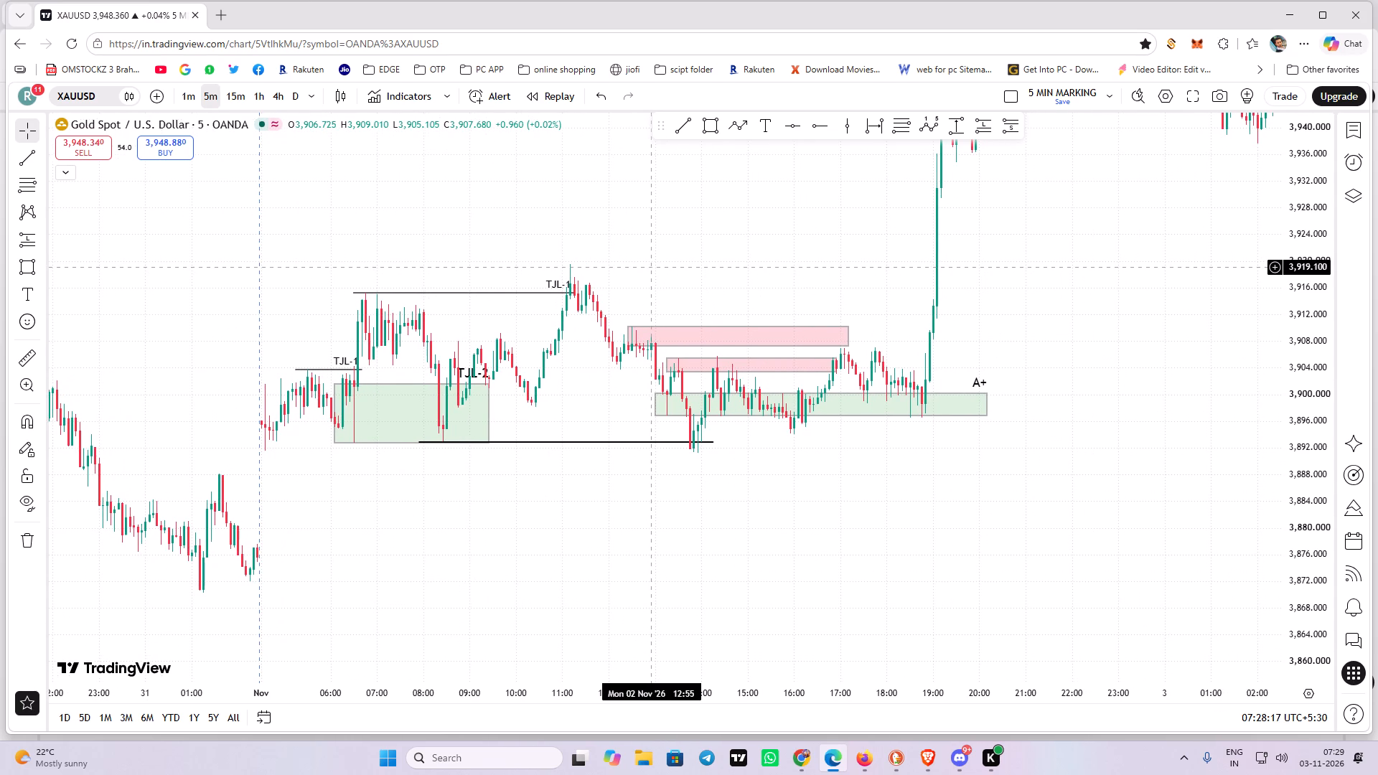
drag(652, 268, 563, 281)
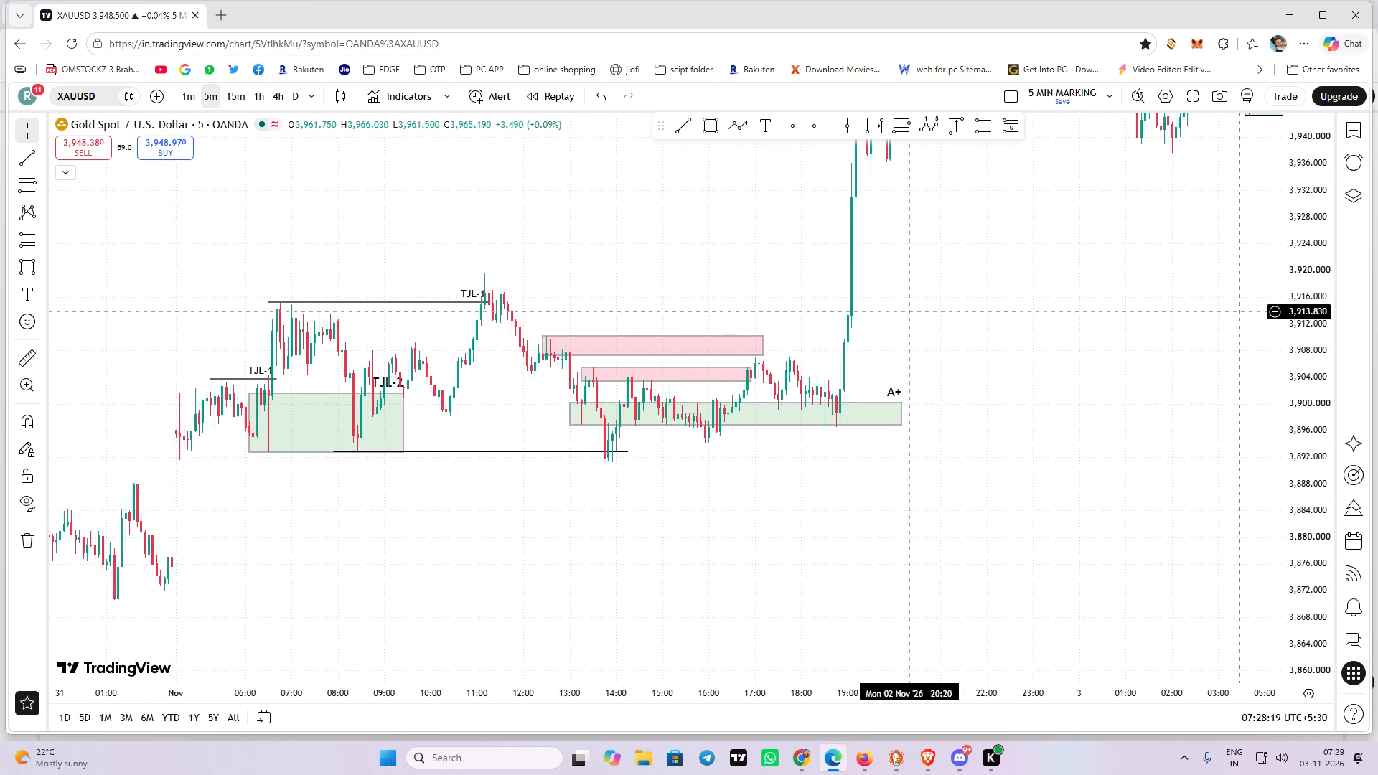
drag(1022, 304, 1002, 325)
Return to the 1-minute gold chart in Brave and examine the newest candles against the long position's entry and stop levels.
click(1279, 15)
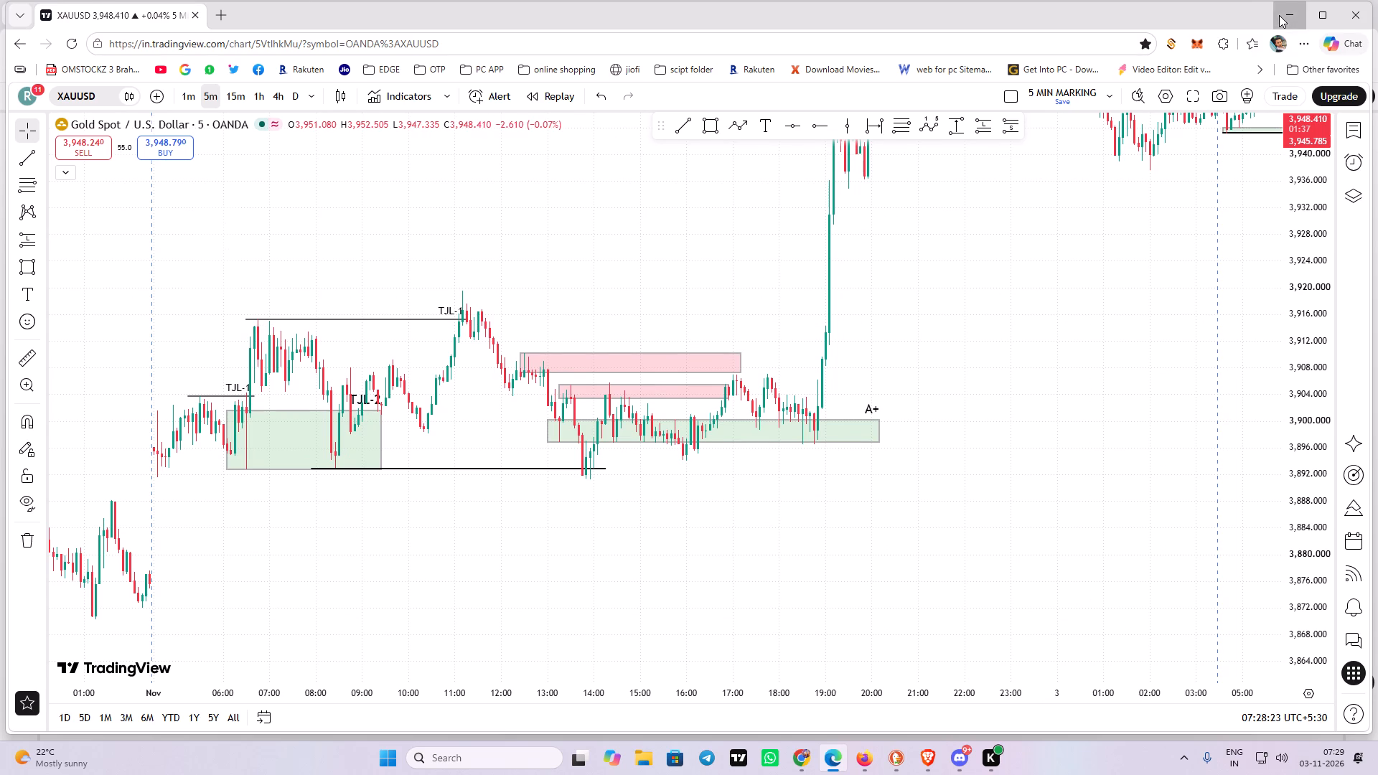
drag(1032, 355, 959, 307)
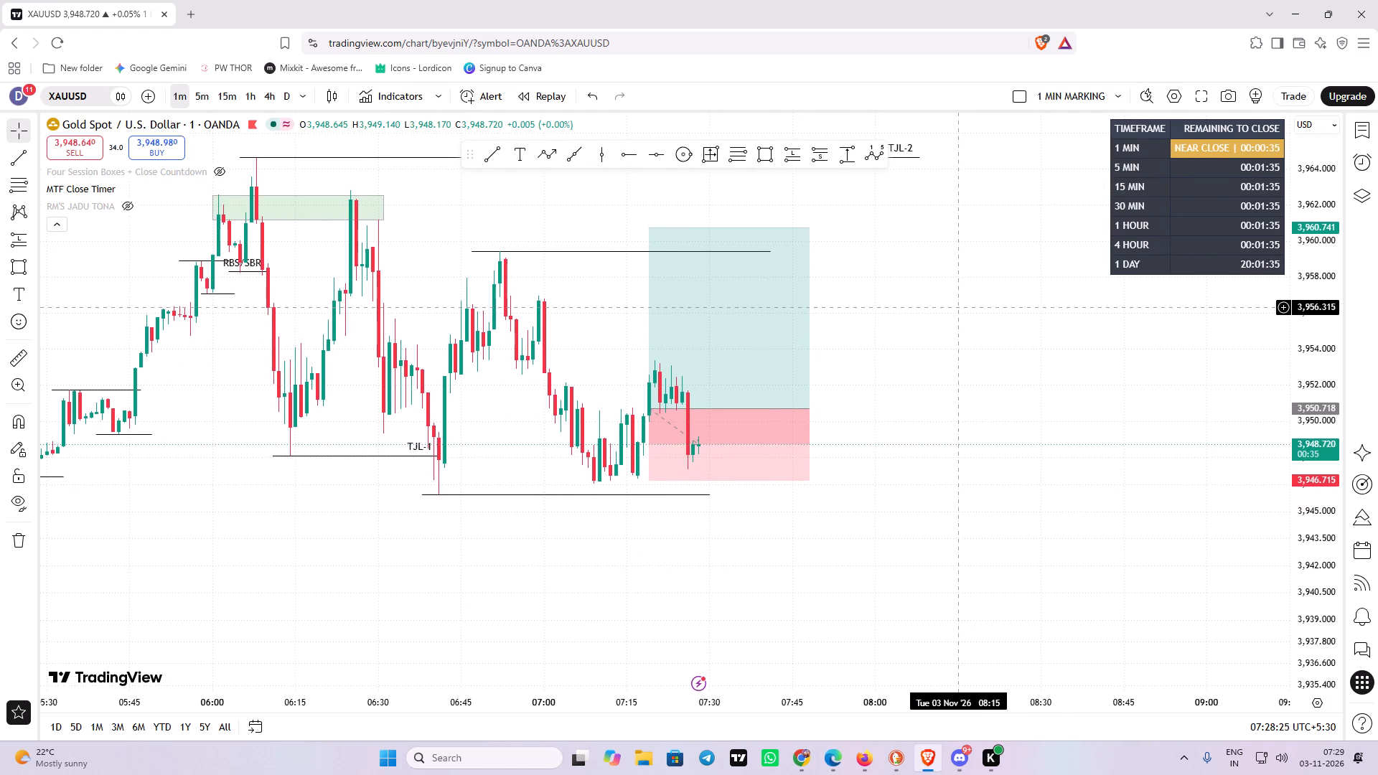
drag(959, 307, 945, 327)
drag(948, 339, 948, 352)
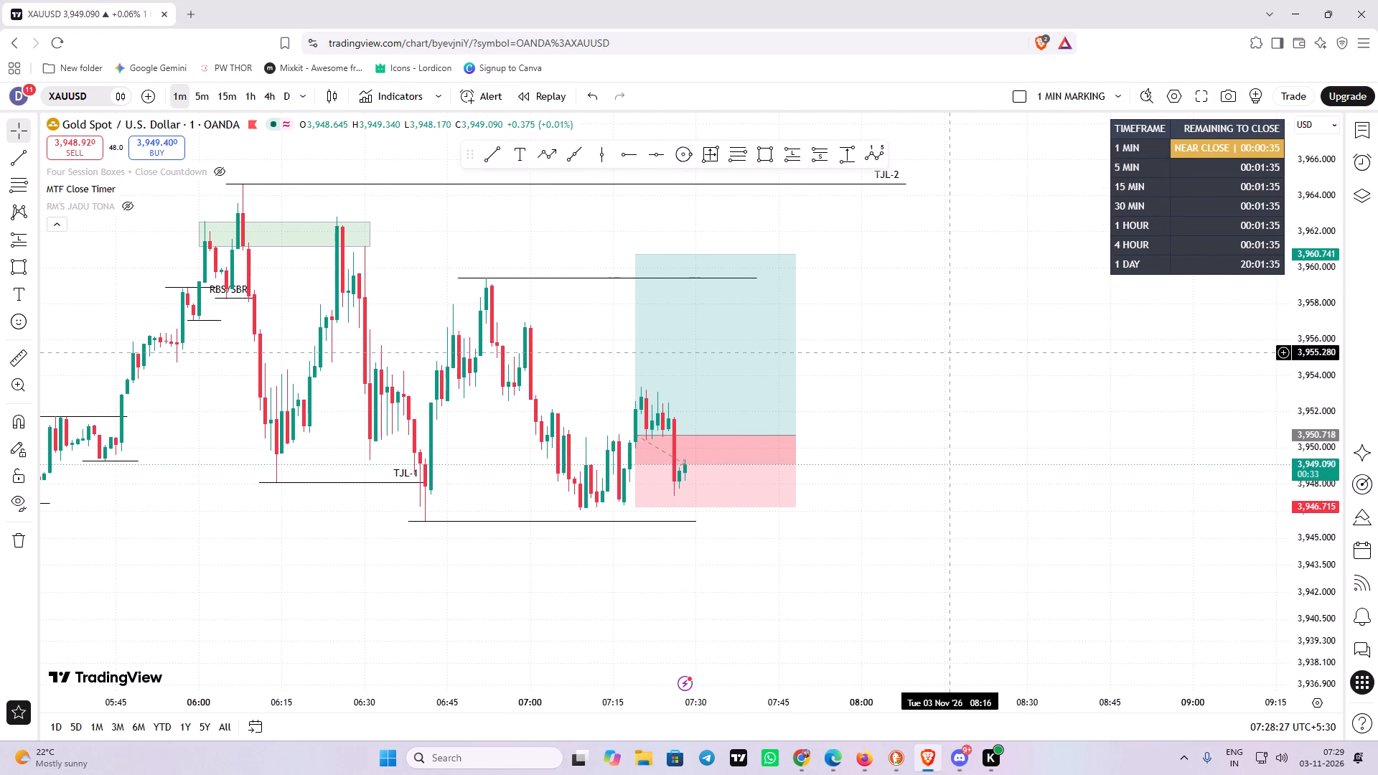
drag(948, 352, 946, 354)
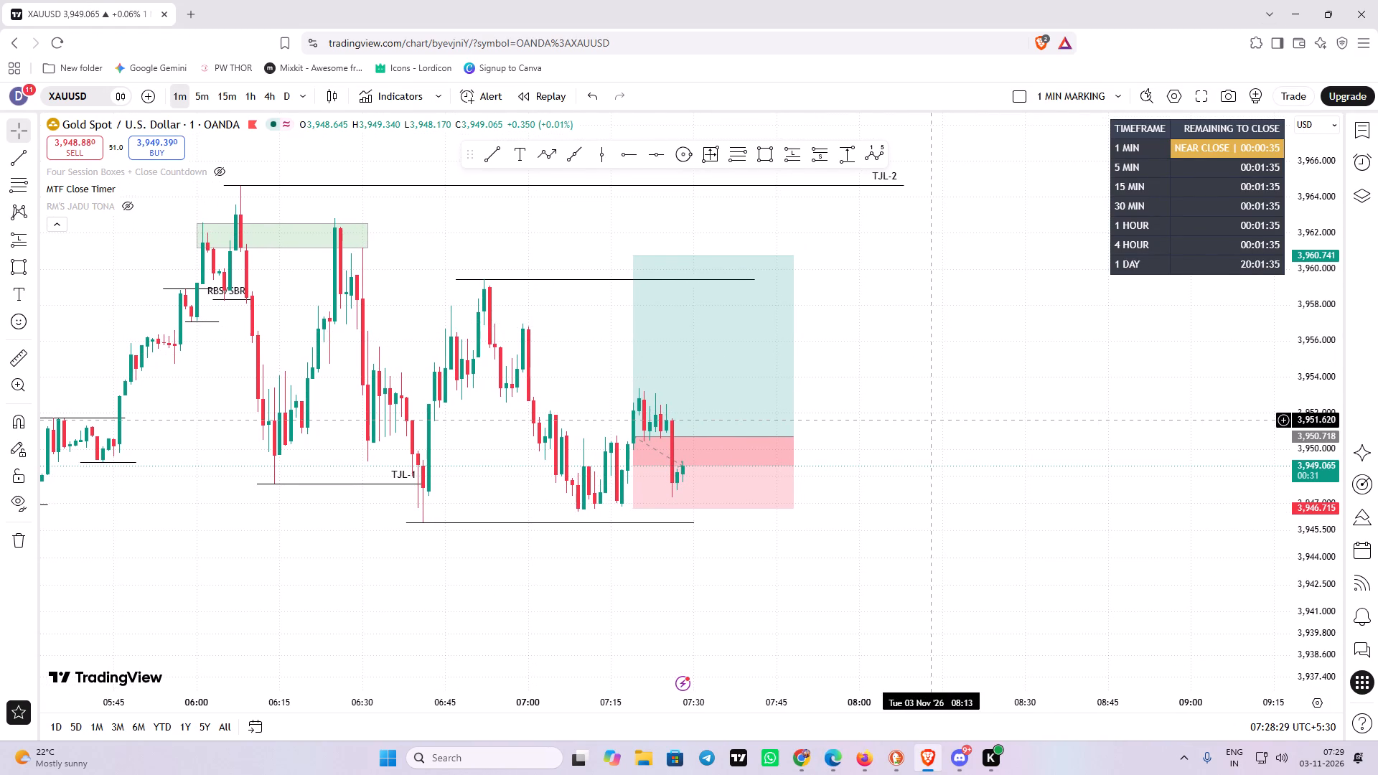
drag(928, 420, 901, 431)
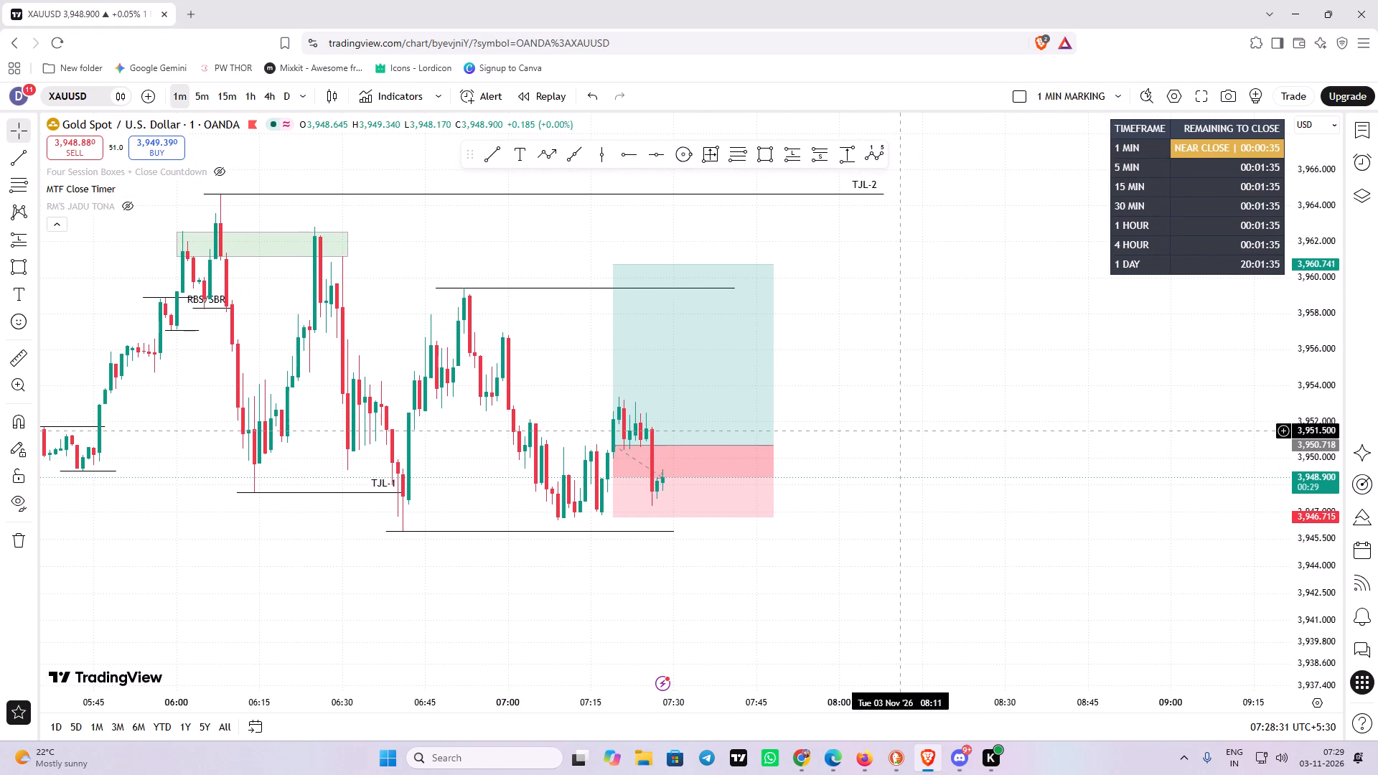
click(904, 428)
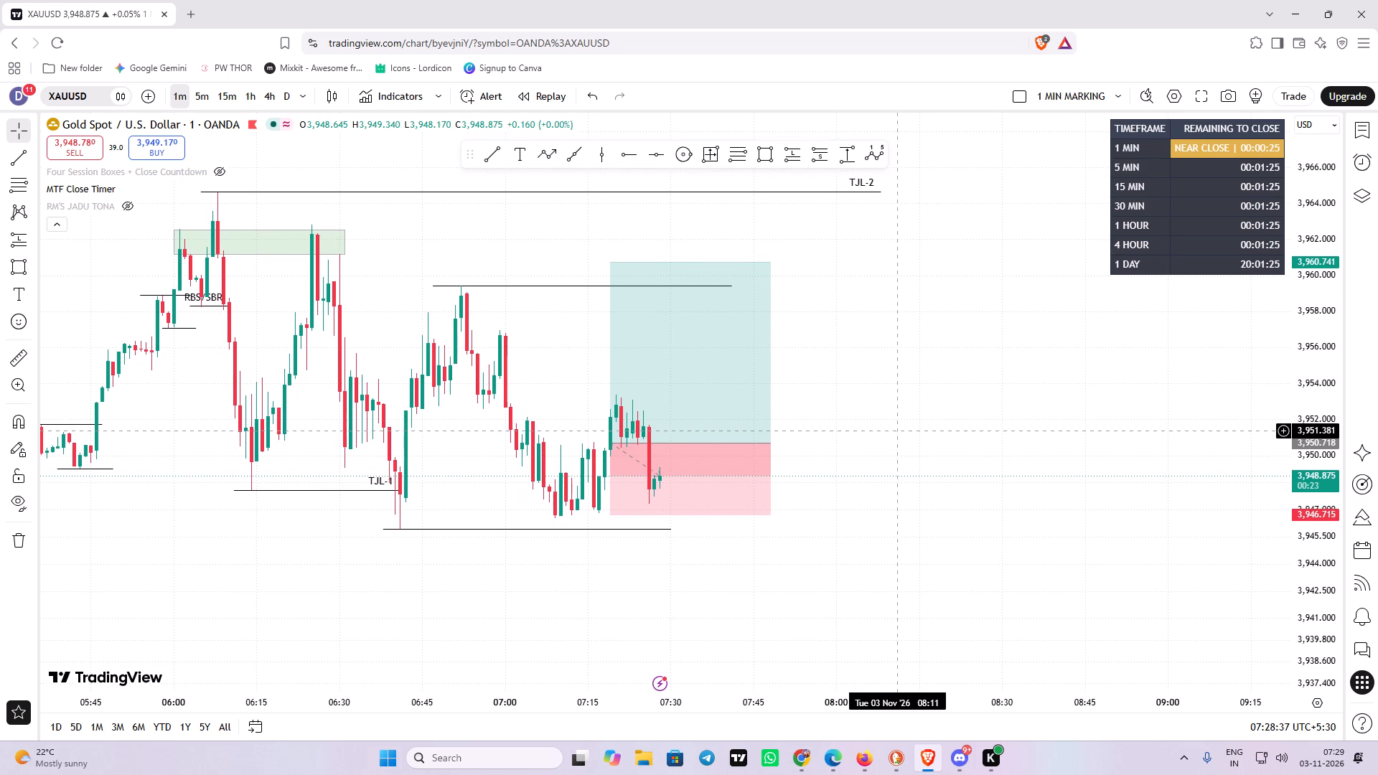
drag(908, 425, 902, 420)
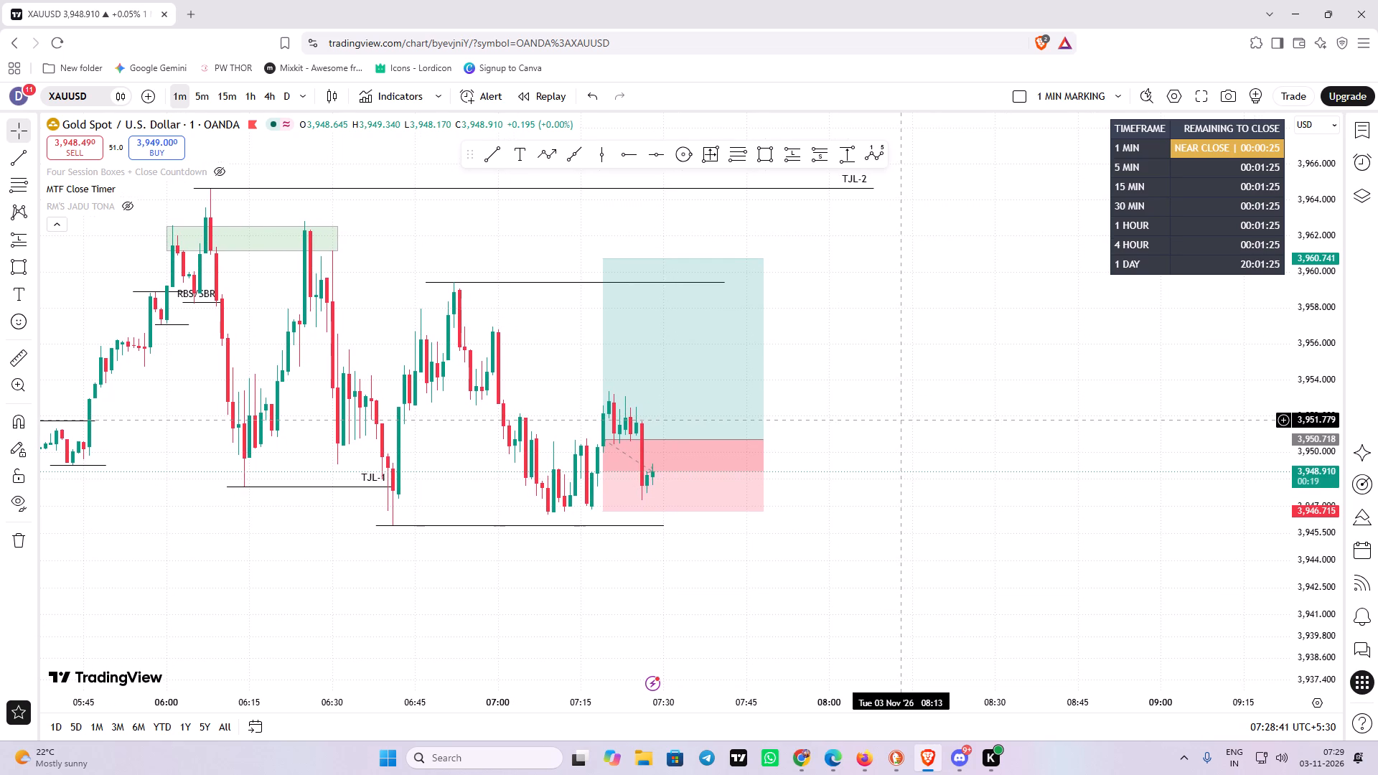
drag(902, 420, 900, 425)
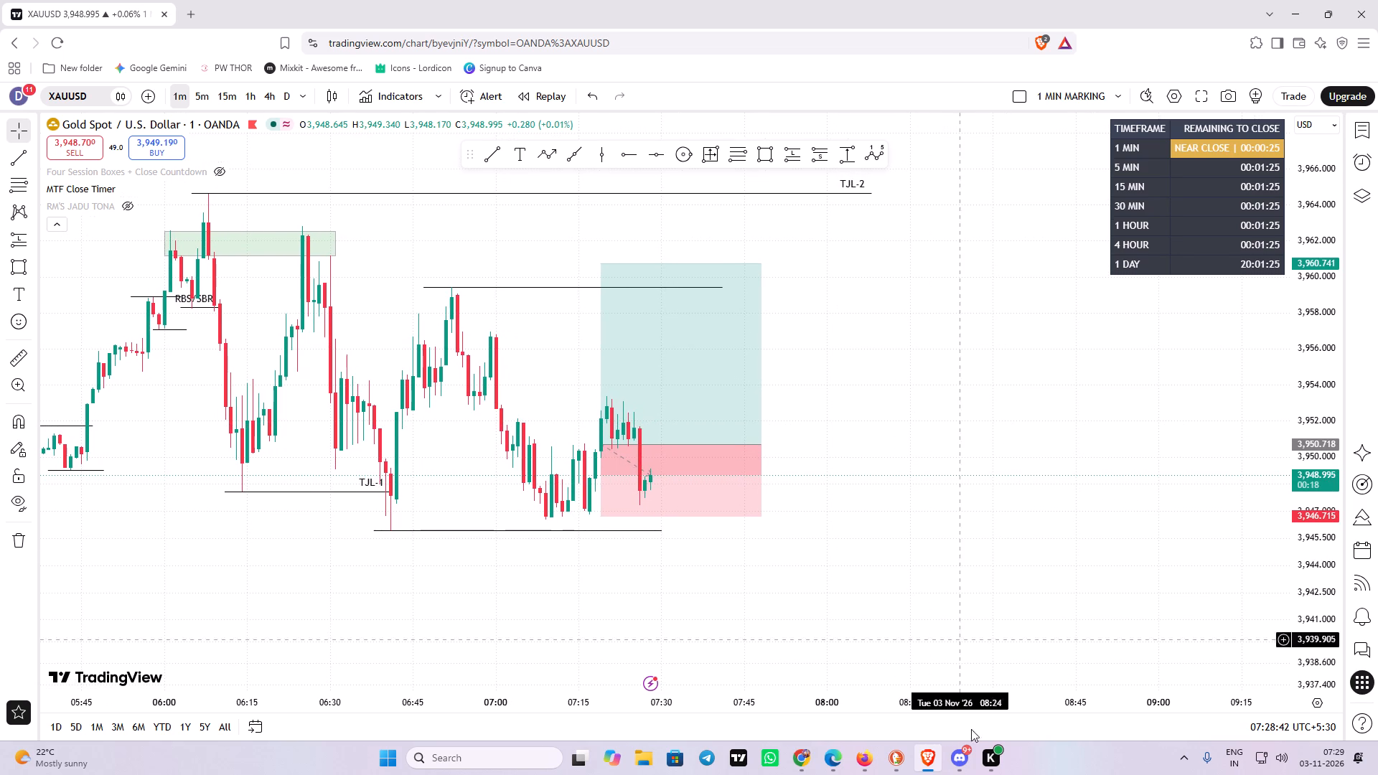